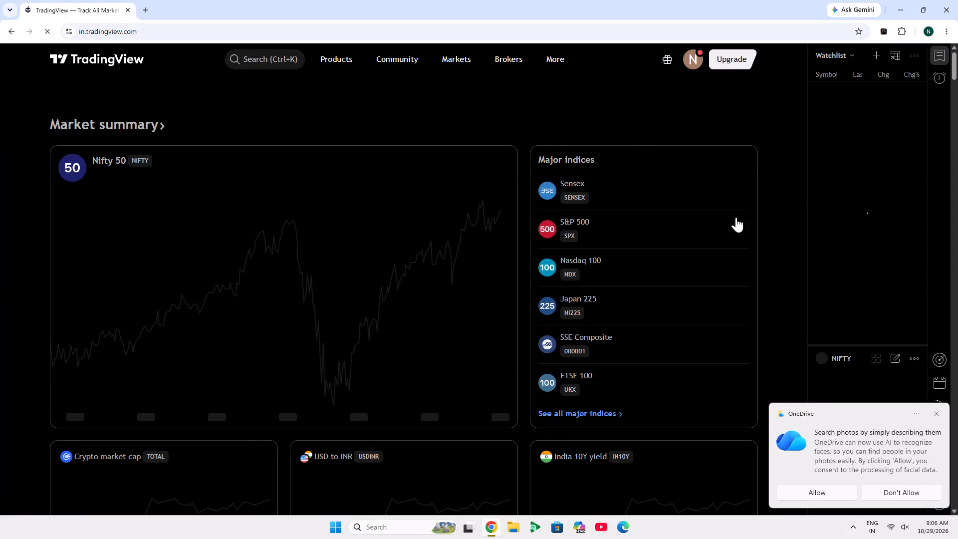
# Open the S&P BSE Sensex index from the major indices and bring up its full chart.
pyautogui.click(682, 190)
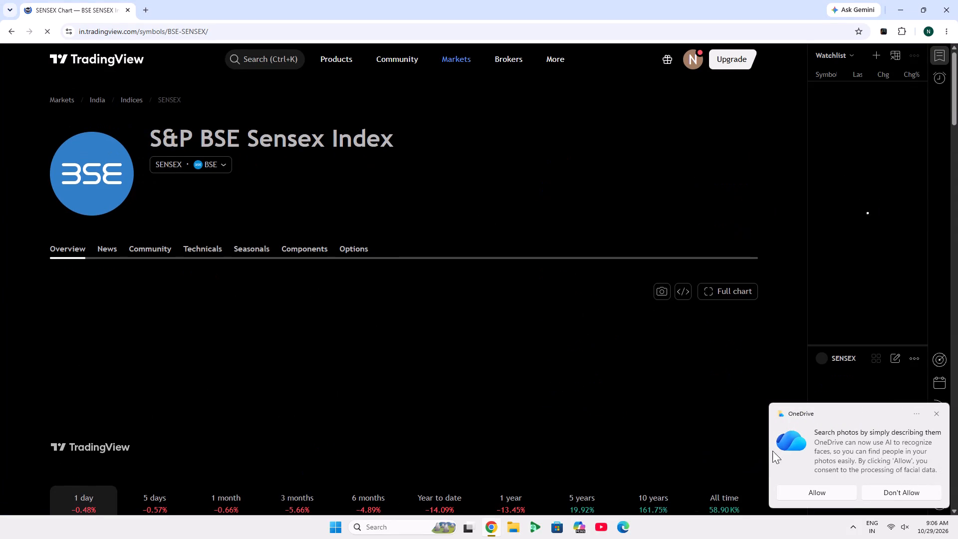
pyautogui.moveTo(870, 462); pyautogui.dragTo(957, 469)
pyautogui.click(733, 273)
pyautogui.click(756, 300)
pyautogui.click(738, 282)
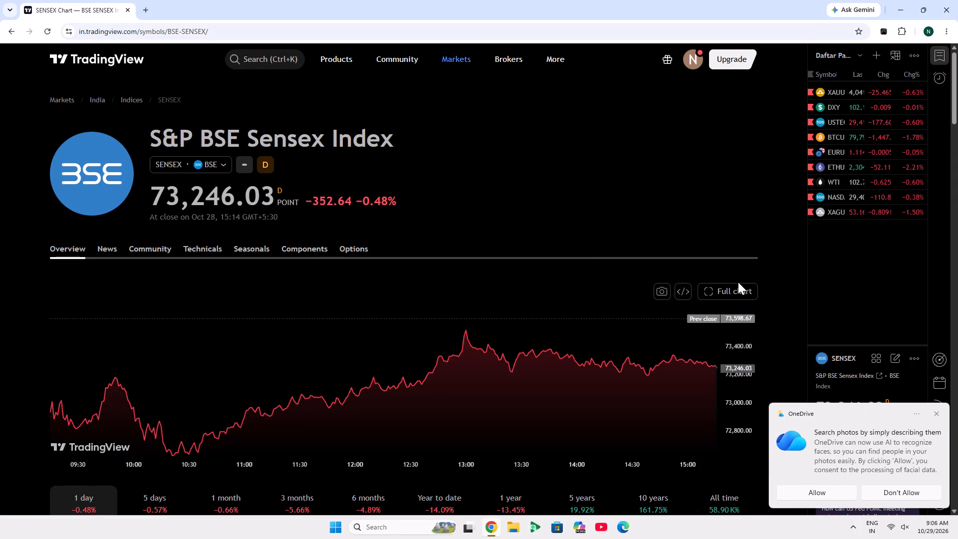
pyautogui.click(737, 285)
pyautogui.scroll(-3, 625, 0)
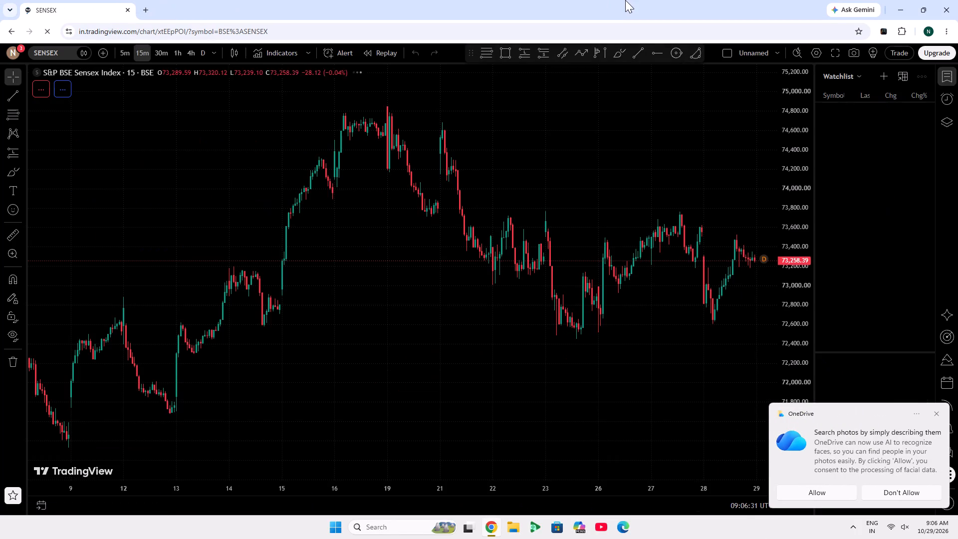
pyautogui.scroll(-1, 625, 0)
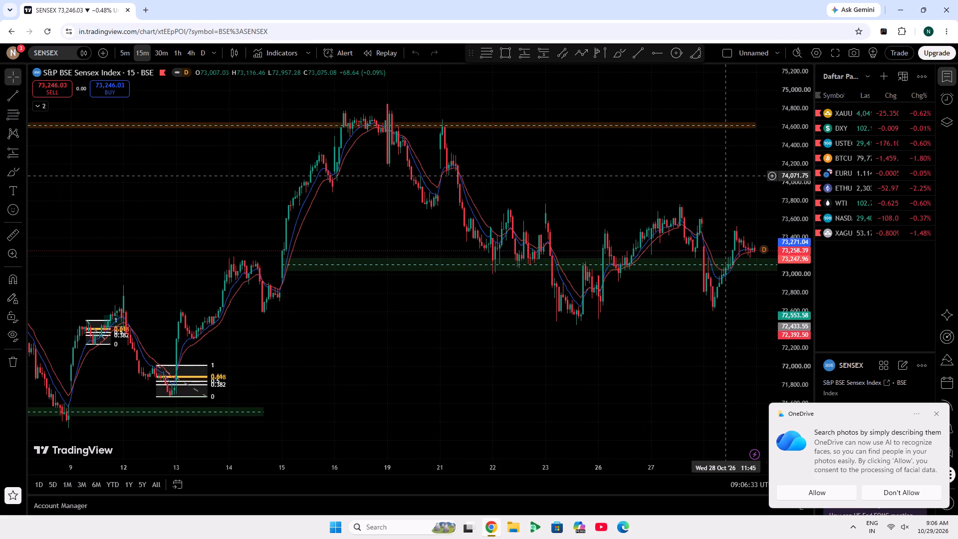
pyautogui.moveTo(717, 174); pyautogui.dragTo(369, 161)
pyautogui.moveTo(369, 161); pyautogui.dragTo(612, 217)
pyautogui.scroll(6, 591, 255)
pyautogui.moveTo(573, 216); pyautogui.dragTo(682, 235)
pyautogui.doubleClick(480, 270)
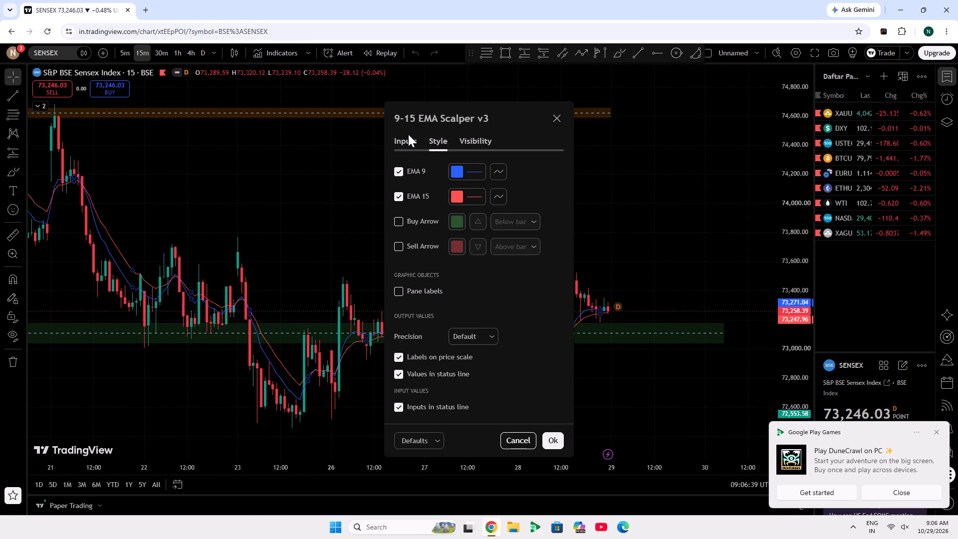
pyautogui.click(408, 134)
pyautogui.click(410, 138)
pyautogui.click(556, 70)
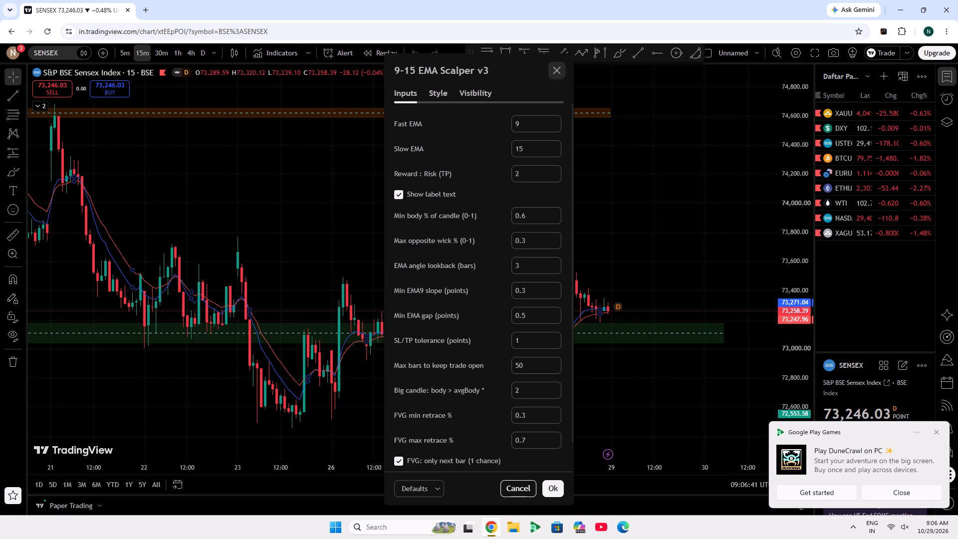
# Set the body, border and wick colours of the chart's rising candles to blue.
pyautogui.moveTo(803, 435); pyautogui.dragTo(957, 445)
pyautogui.doubleClick(522, 361)
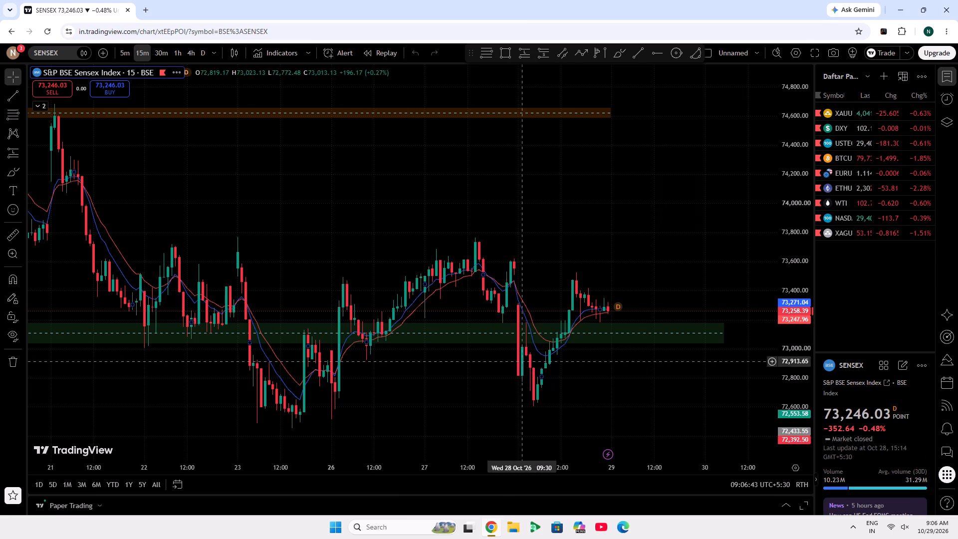
pyautogui.click(472, 223)
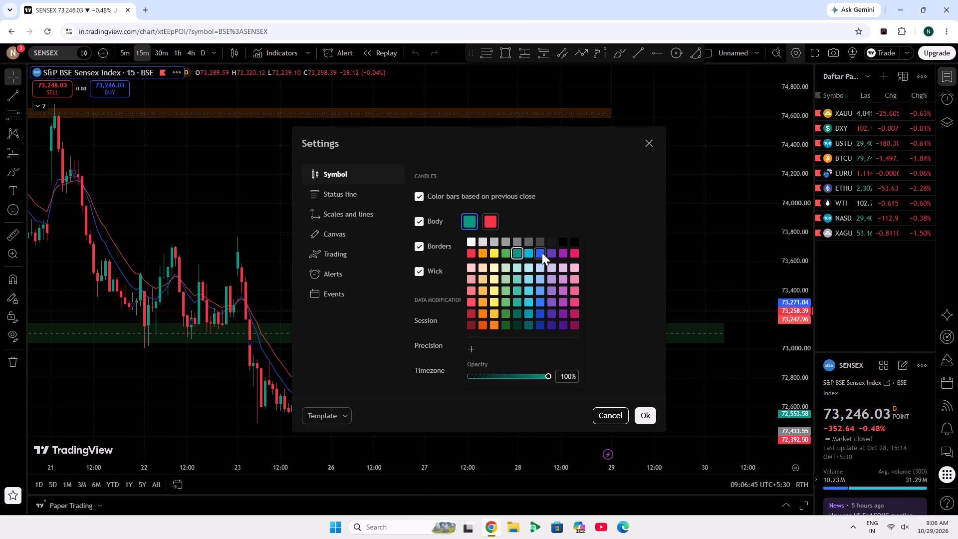
pyautogui.click(542, 253)
pyautogui.click(539, 206)
pyautogui.click(472, 253)
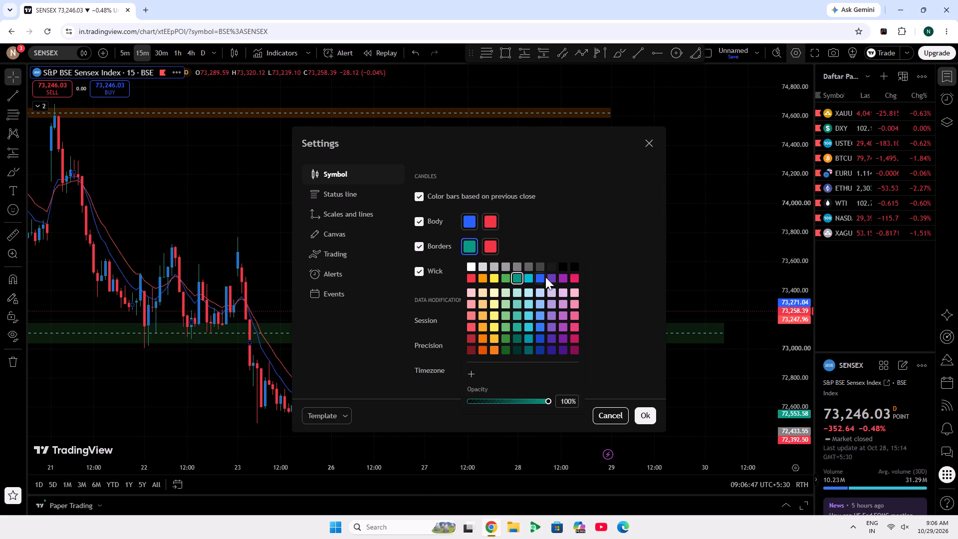
pyautogui.click(543, 279)
pyautogui.click(570, 216)
pyautogui.click(472, 272)
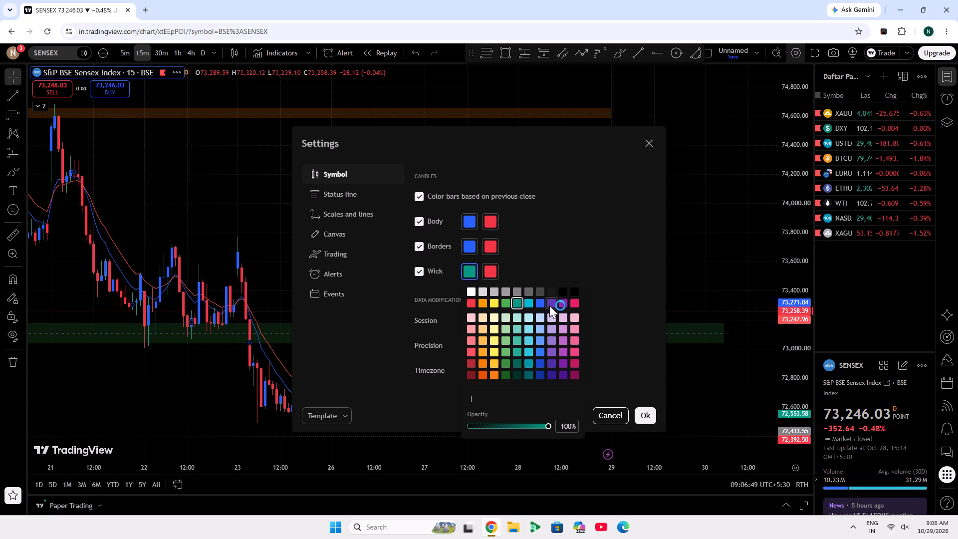
pyautogui.click(541, 302)
pyautogui.click(583, 254)
pyautogui.click(641, 406)
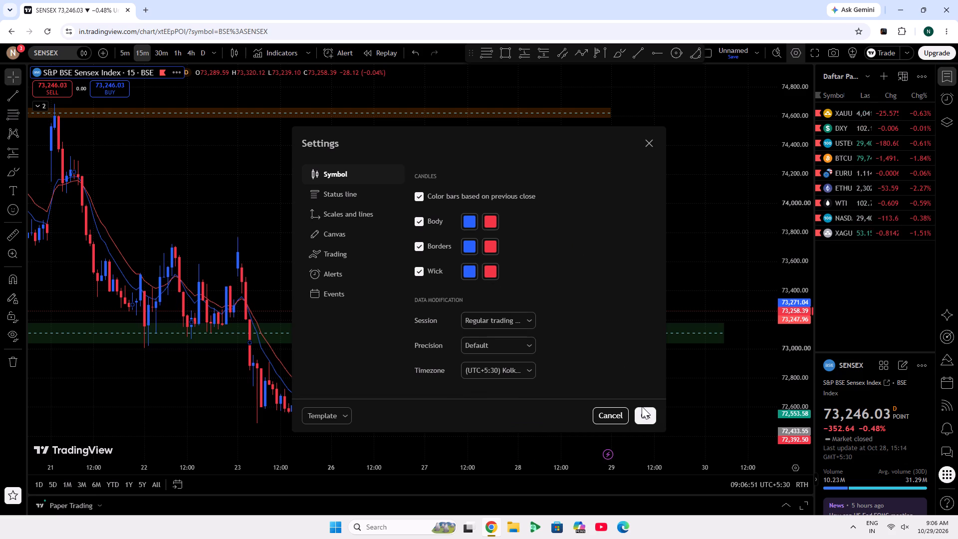
pyautogui.click(645, 411)
# Switch the chart to XAUUSD from the watchlist.
pyautogui.scroll(4, 644, 411)
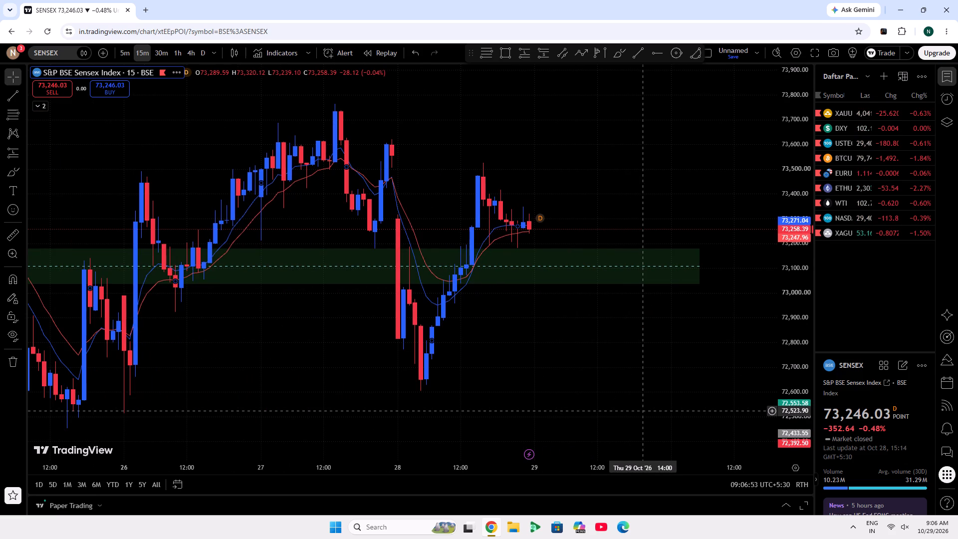
pyautogui.click(840, 109)
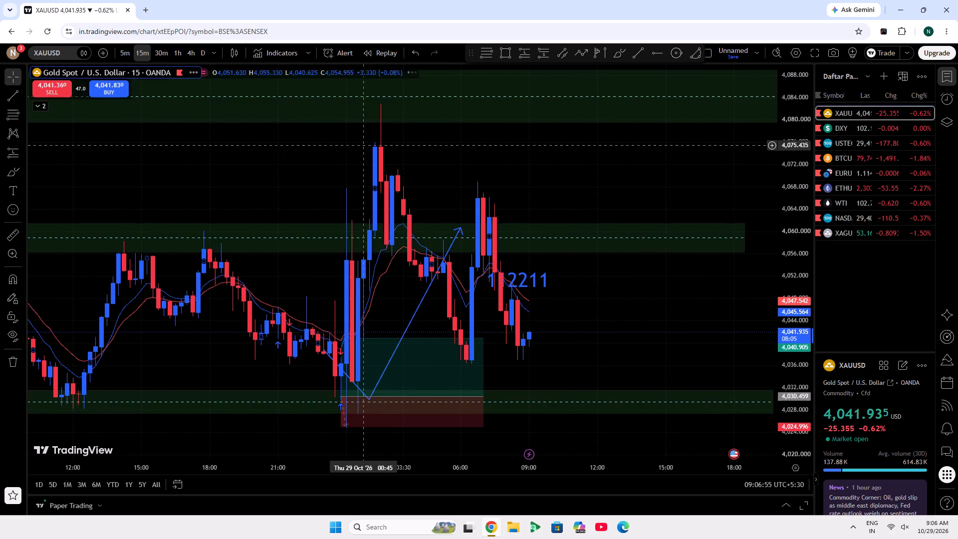
# Unlock the long position drawing on the gold chart and lower its stop level to about 4,024.08.
pyautogui.click(442, 378)
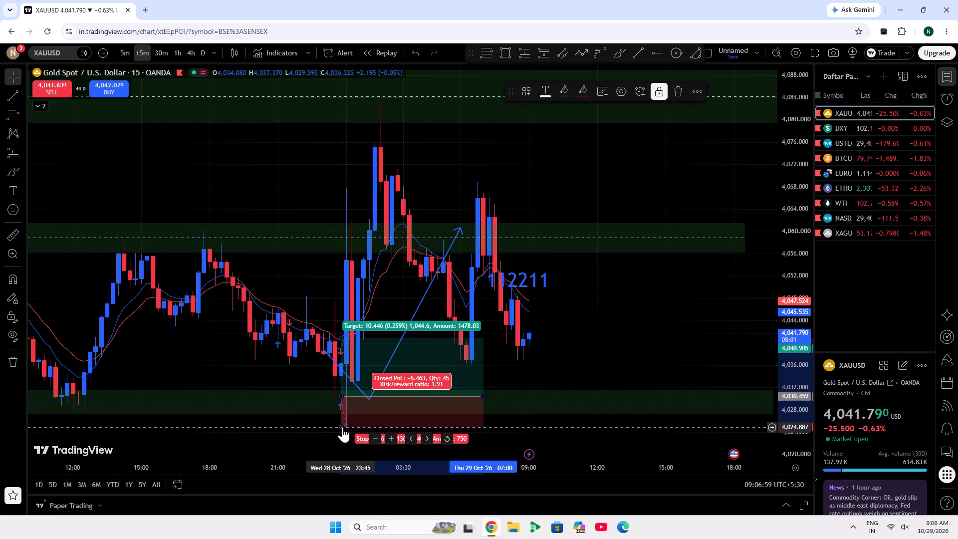
pyautogui.click(342, 427)
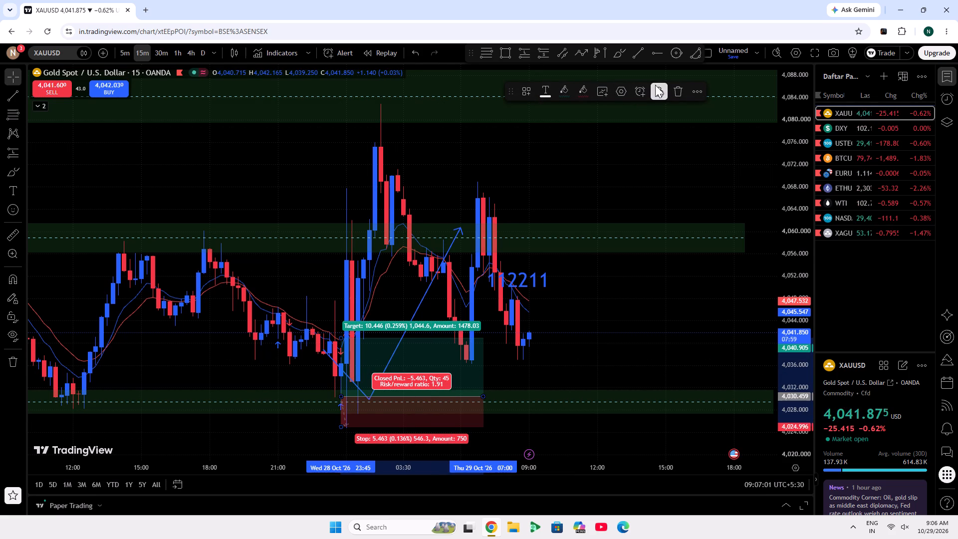
pyautogui.click(658, 85)
pyautogui.click(339, 431)
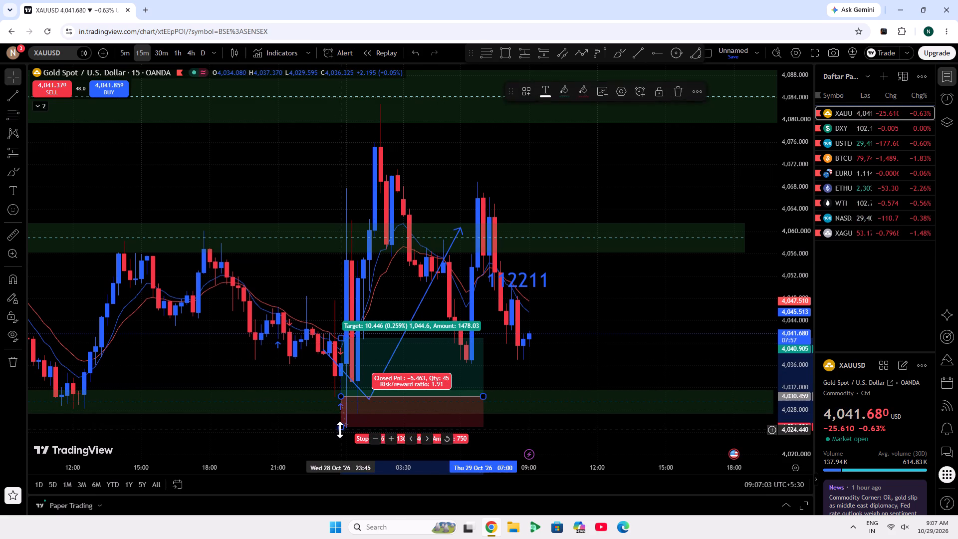
pyautogui.click(340, 430)
pyautogui.click(305, 431)
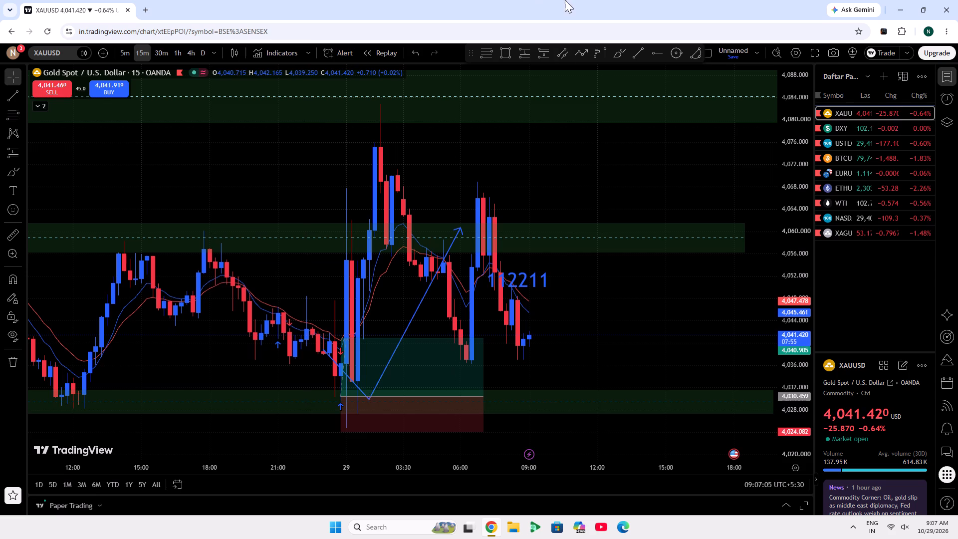
# Unlock the large blue number text near the latest candles and move it past the chart's visible area, at about 4,069.68.
pyautogui.click(524, 284)
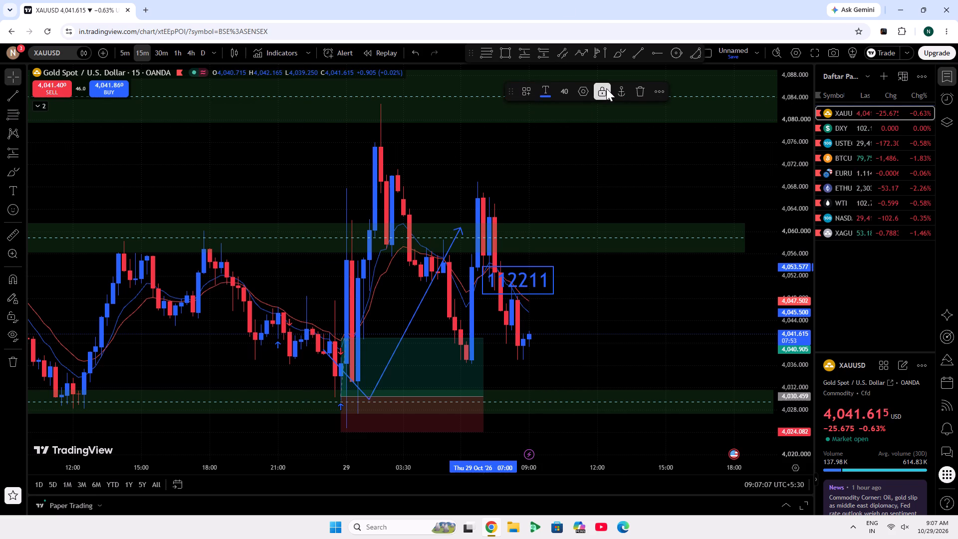
pyautogui.click(606, 88)
pyautogui.moveTo(543, 275); pyautogui.dragTo(845, 177)
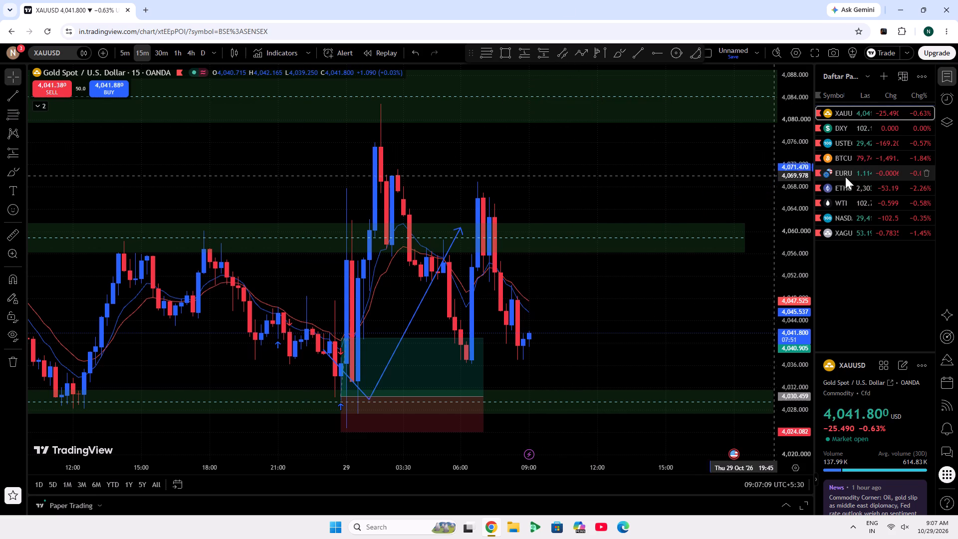
pyautogui.moveTo(845, 177); pyautogui.dragTo(853, 178)
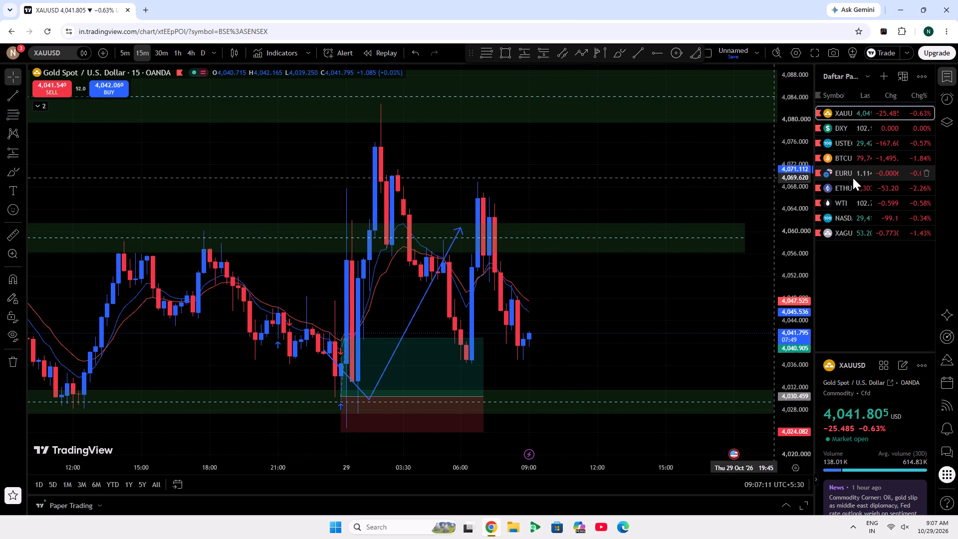
pyautogui.moveTo(853, 178); pyautogui.dragTo(854, 186)
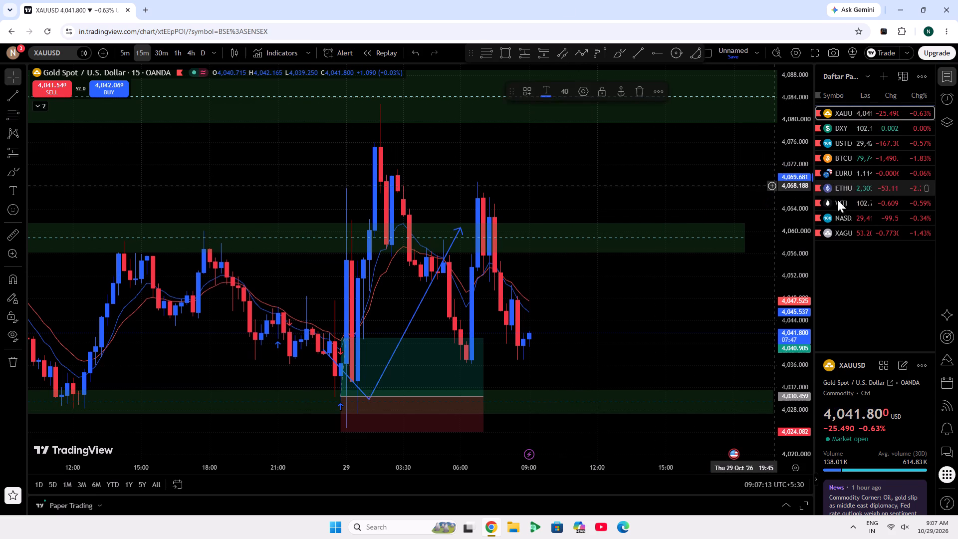
pyautogui.click(730, 332)
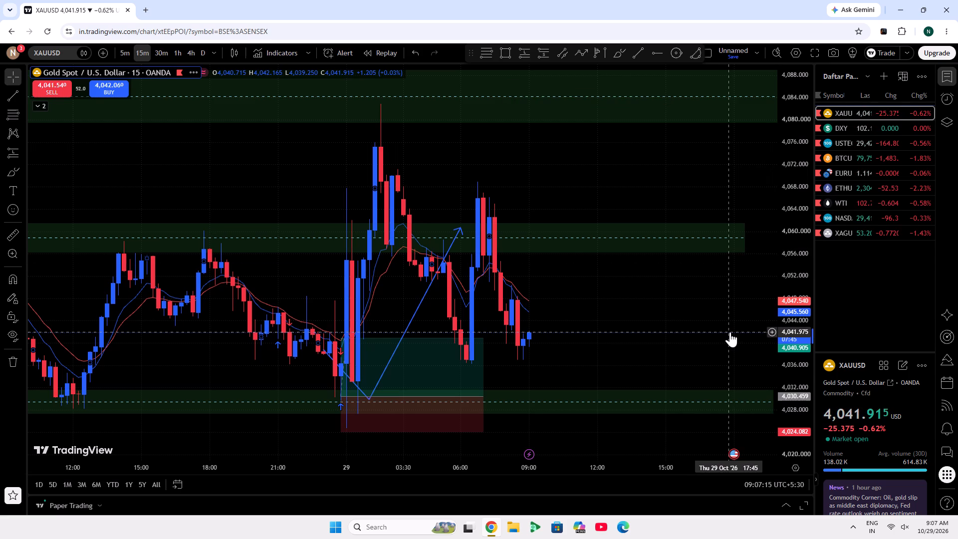
# Capture a rectangular screenshot of the XAUUSD chart, from its top toolbar down to the date-range row, excluding the watchlist.
pyautogui.press('shift+super+s')
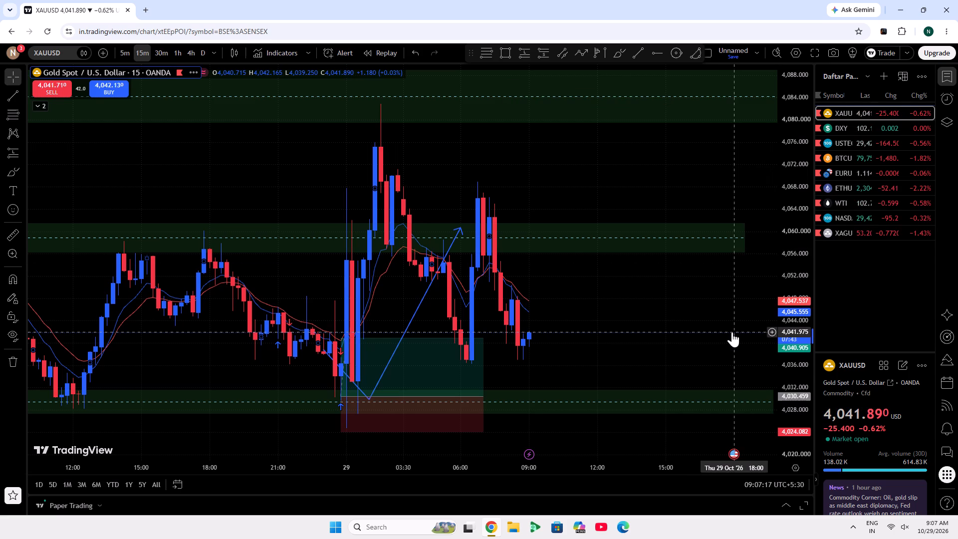
pyautogui.moveTo(24, 41); pyautogui.dragTo(27, 42)
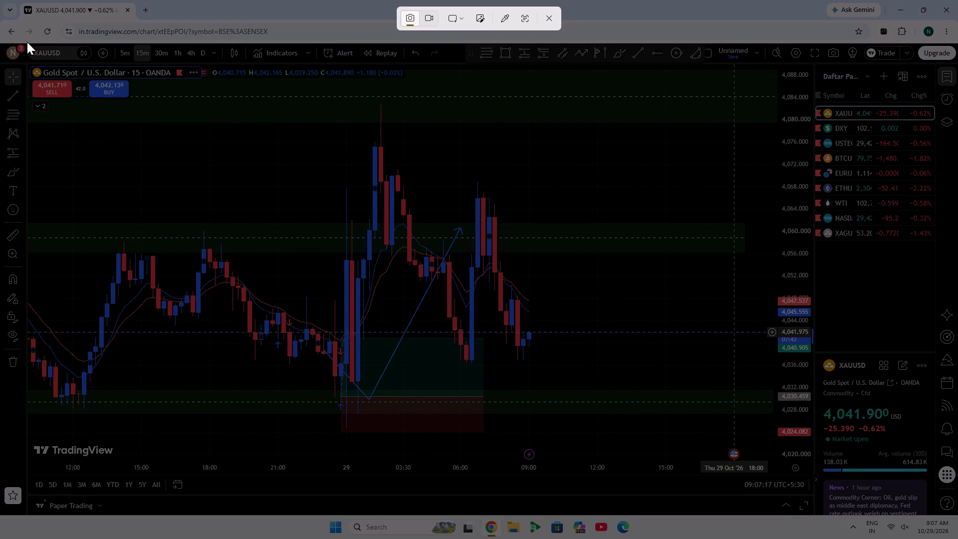
pyautogui.moveTo(27, 42); pyautogui.dragTo(813, 496)
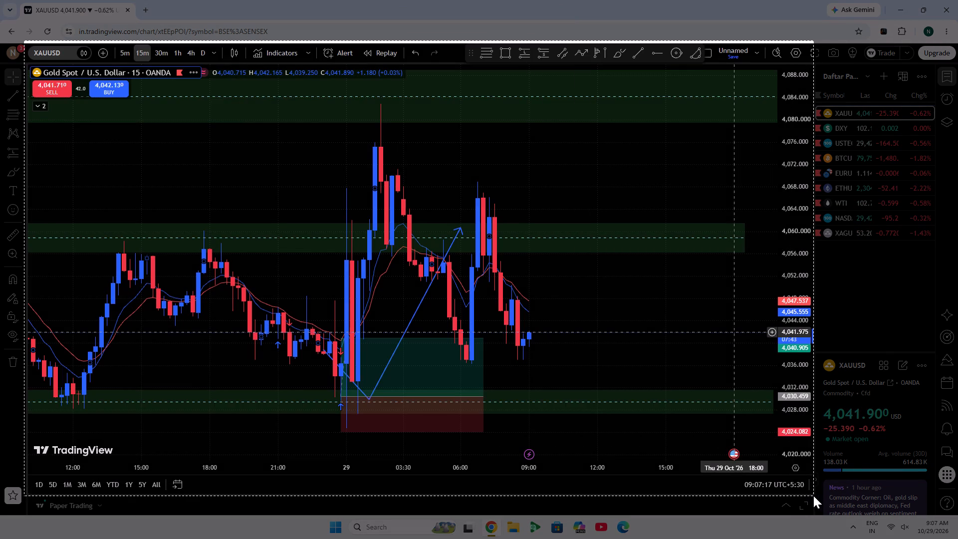
pyautogui.moveTo(813, 496); pyautogui.dragTo(813, 495)
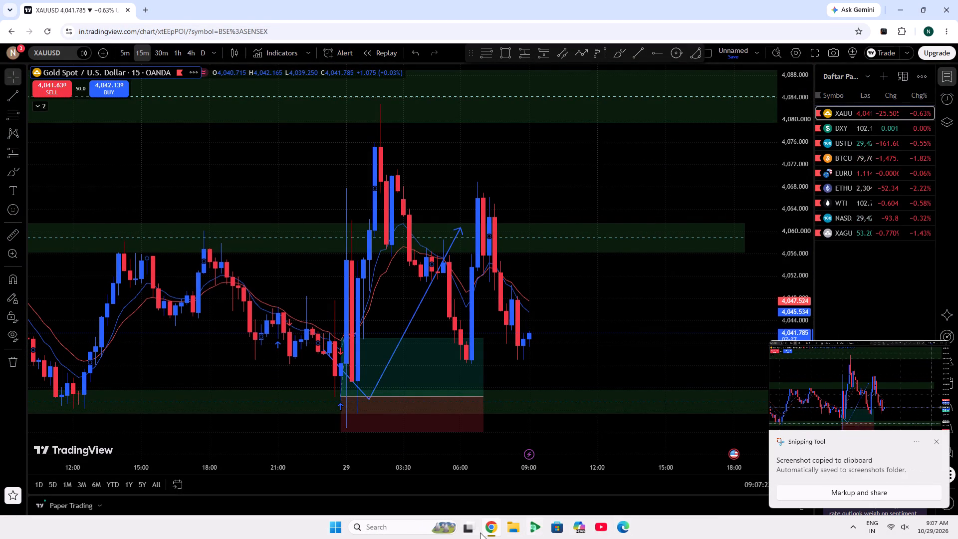
# Minimise the browser and launch Discord from the desktop.
pyautogui.click(483, 530)
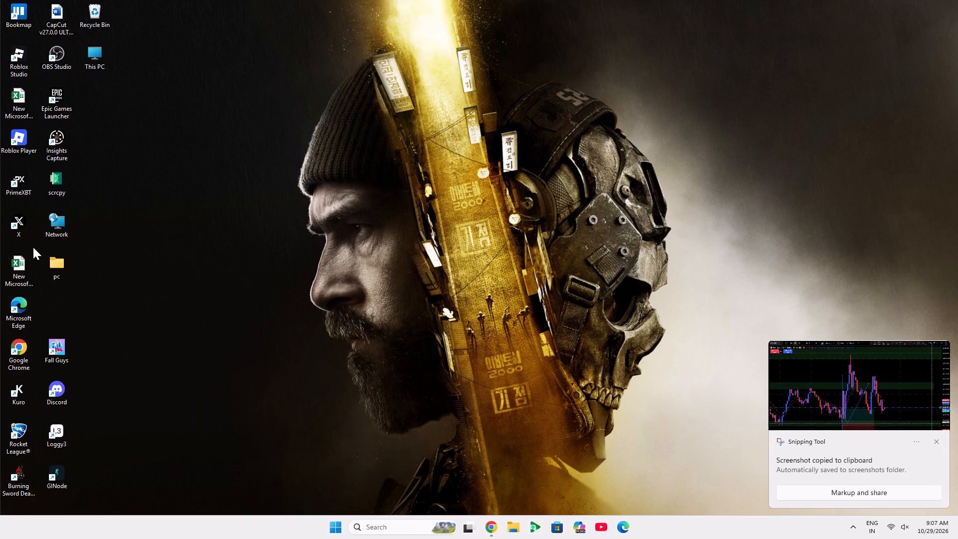
pyautogui.doubleClick(64, 387)
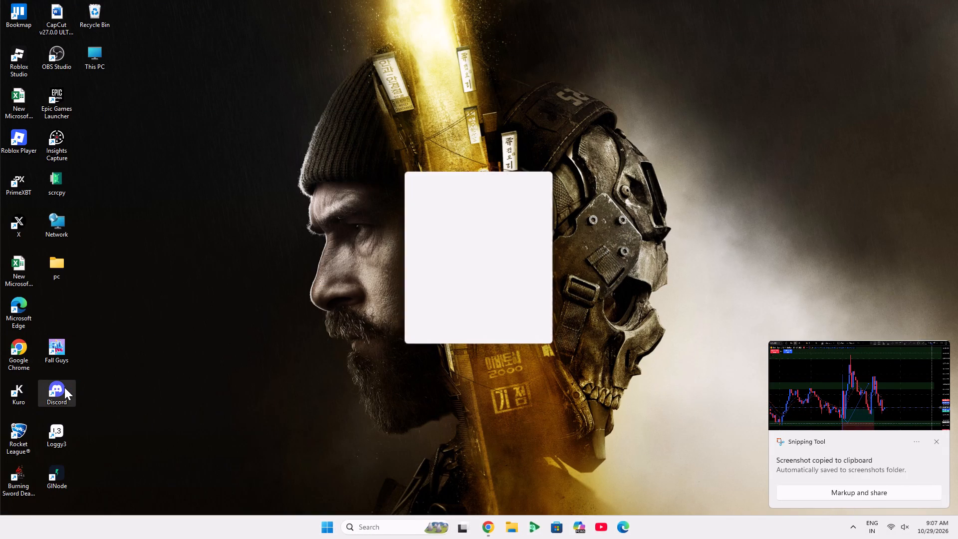
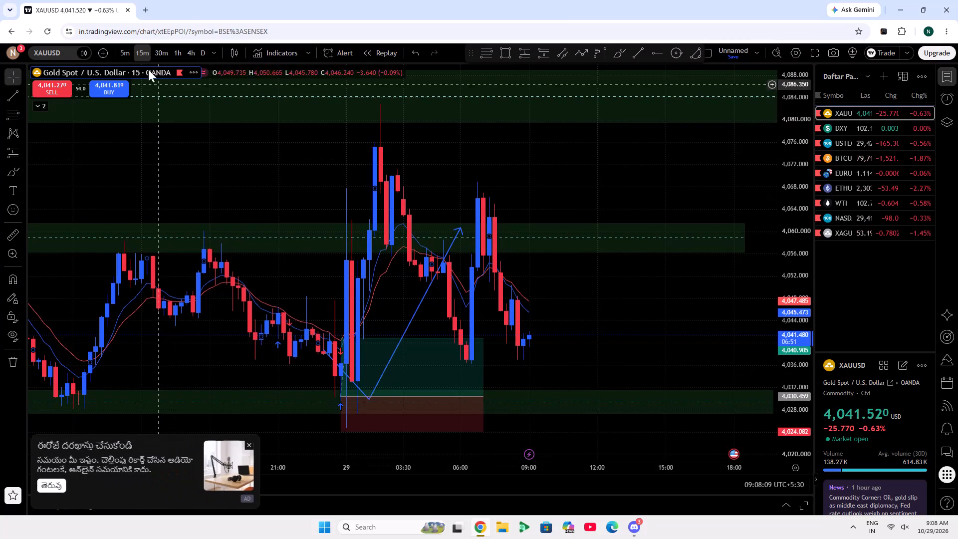
# Dismiss the advertisement covering the lower corner of the XAUUSD chart and return focus to the chart.
pyautogui.click(253, 442)
pyautogui.click(628, 268)
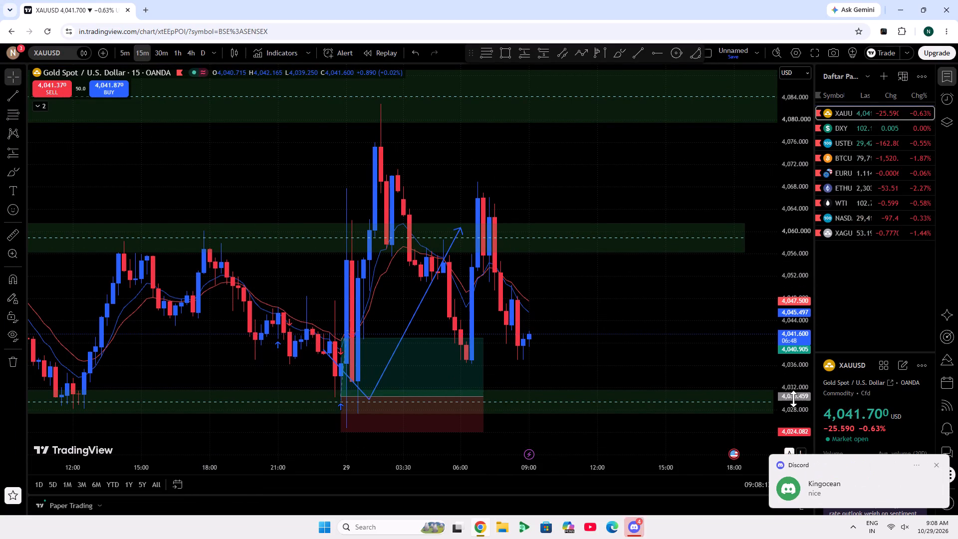
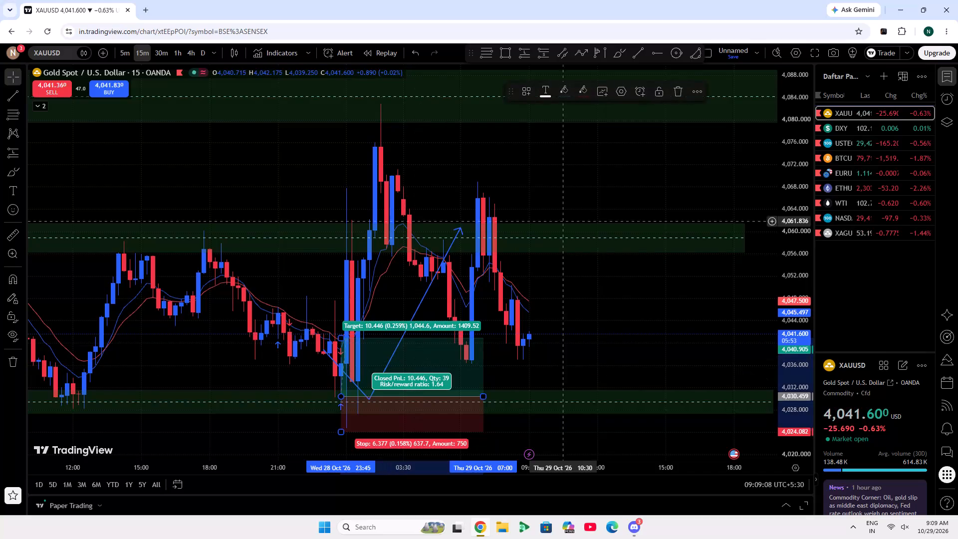
# Delete the long position drawing from the XAUUSD chart.
pyautogui.click(674, 88)
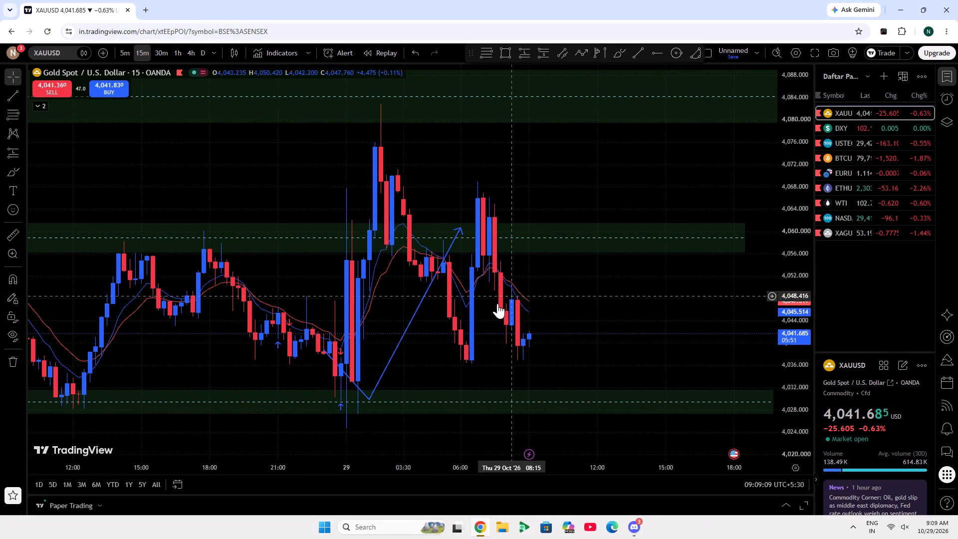
# Delete the blue arrow path that bends upward from the lower green zone on the XAUUSD chart.
pyautogui.click(411, 323)
pyautogui.click(648, 96)
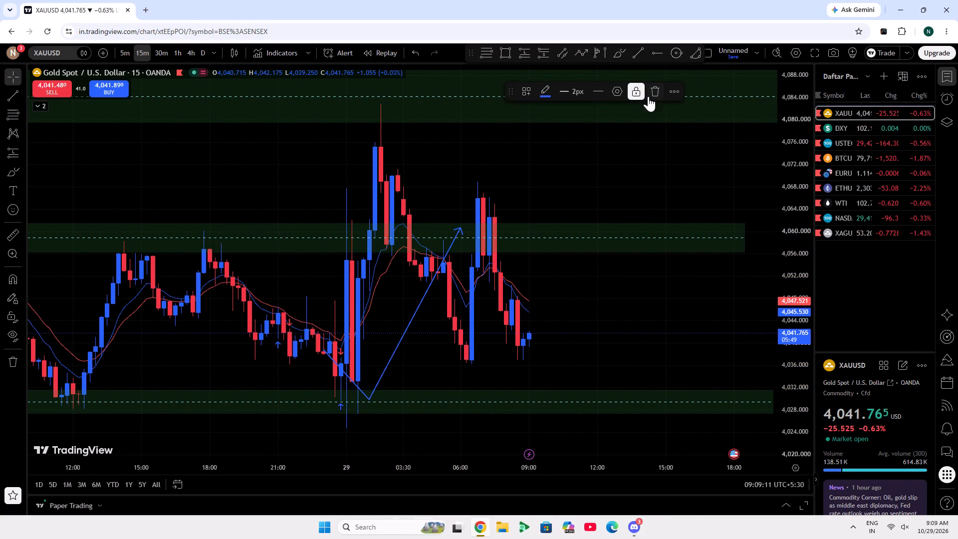
pyautogui.click(422, 304)
pyautogui.click(643, 88)
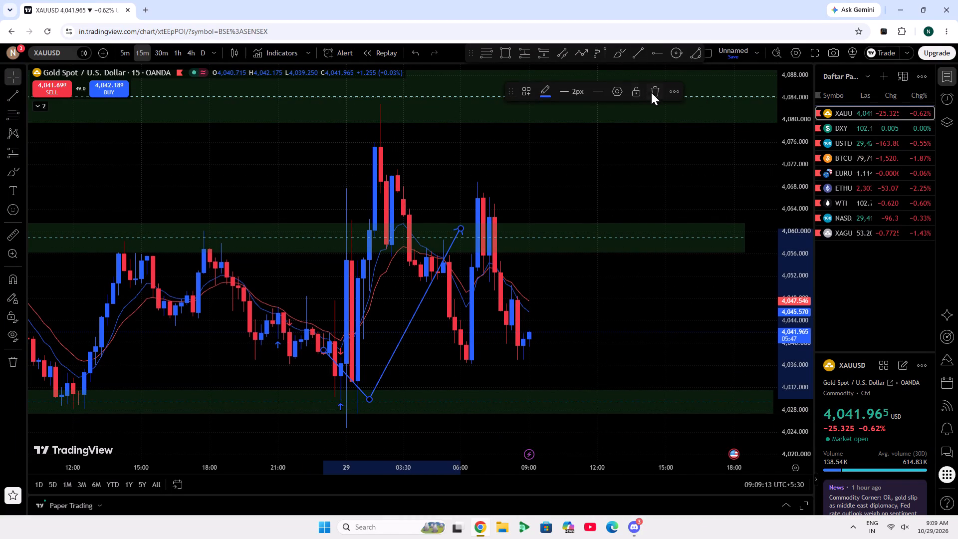
pyautogui.click(653, 93)
# Move the 112211 text label close to the latest XAUUSD candles, around 29 Oct 10:30 and the 4,066 price level.
pyautogui.moveTo(613, 156); pyautogui.dragTo(641, 127)
pyautogui.doubleClick(800, 237)
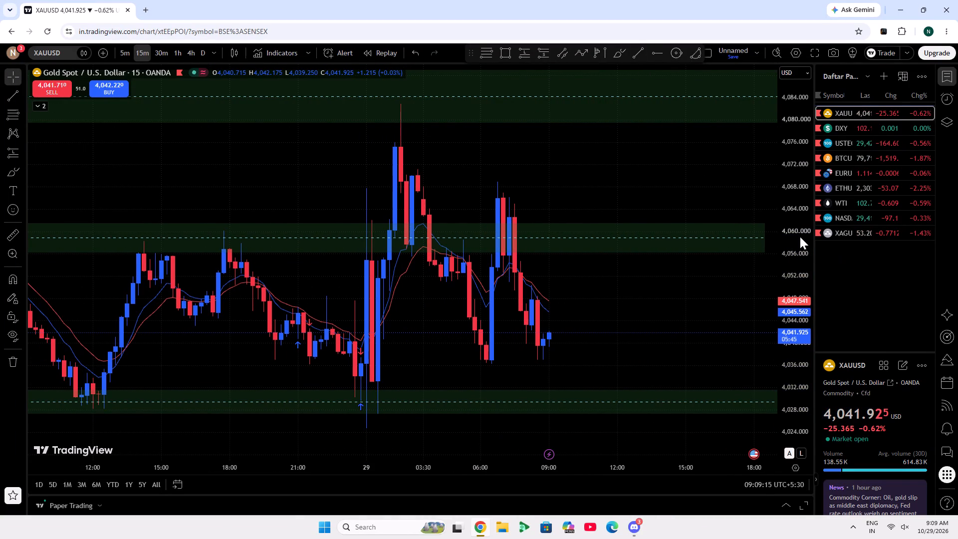
pyautogui.scroll(-5, 646, 307)
pyautogui.scroll(7, 646, 307)
pyautogui.moveTo(646, 307); pyautogui.dragTo(491, 239)
pyautogui.moveTo(700, 196); pyautogui.dragTo(406, 200)
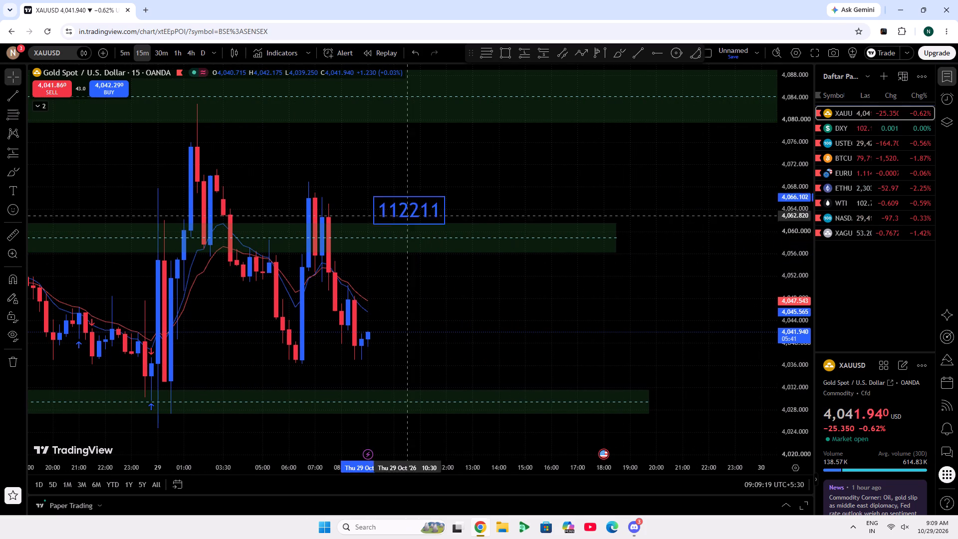
pyautogui.moveTo(406, 200); pyautogui.dragTo(403, 194)
pyautogui.click(444, 315)
# Examine the recent XAUUSD 15-minute price action against the green zones, from 27 October up to the latest candles.
pyautogui.moveTo(444, 316); pyautogui.dragTo(666, 361)
pyautogui.doubleClick(804, 269)
pyautogui.scroll(-3, 500, 316)
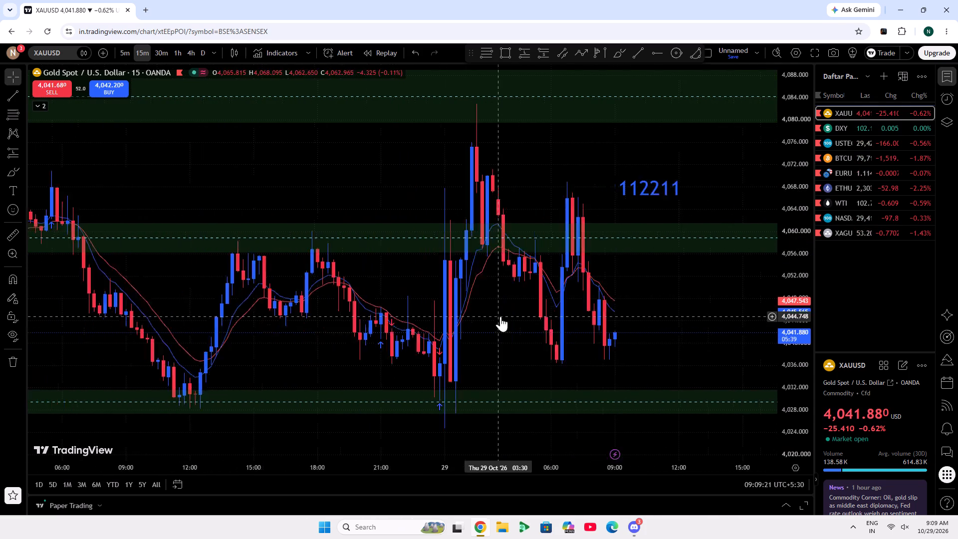
pyautogui.scroll(-4, 500, 316)
pyautogui.scroll(8, 500, 316)
pyautogui.moveTo(500, 316); pyautogui.dragTo(709, 364)
pyautogui.scroll(-5, 709, 364)
pyautogui.scroll(7, 549, 0)
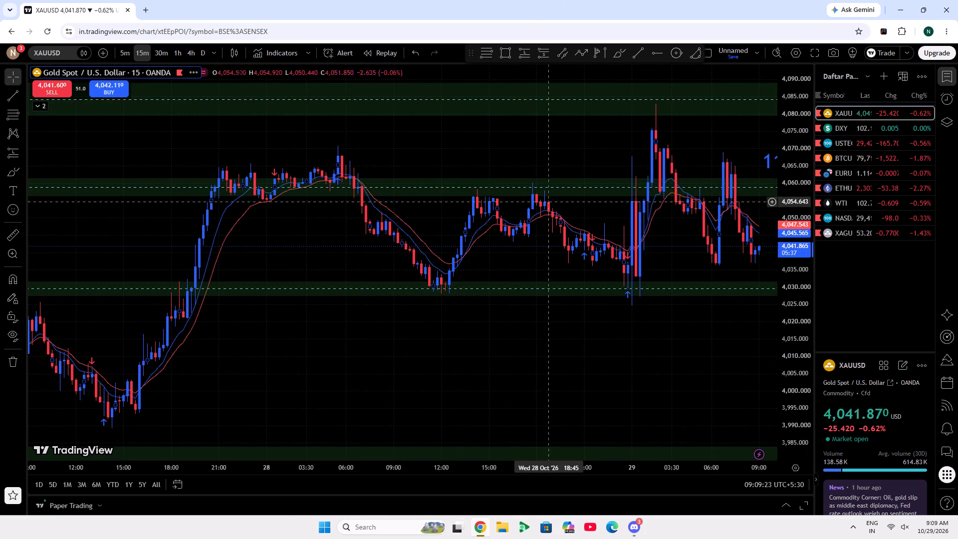
pyautogui.scroll(3, 623, 370)
pyautogui.scroll(-5, 560, 0)
pyautogui.scroll(-6, 589, 386)
pyautogui.moveTo(807, 327); pyautogui.dragTo(805, 322)
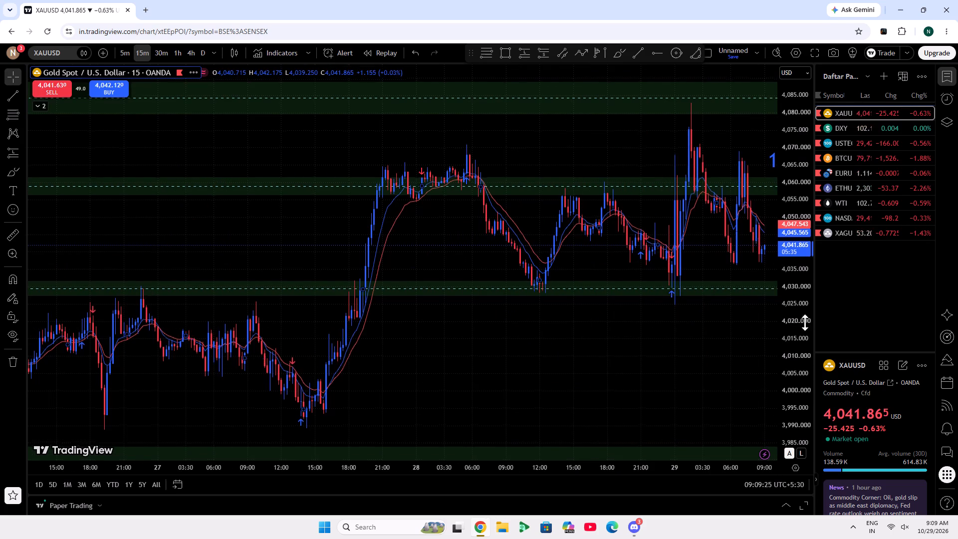
pyautogui.moveTo(805, 322); pyautogui.dragTo(805, 323)
pyautogui.moveTo(663, 353); pyautogui.dragTo(529, 404)
pyautogui.scroll(4, 549, 408)
pyautogui.moveTo(436, 390); pyautogui.dragTo(569, 391)
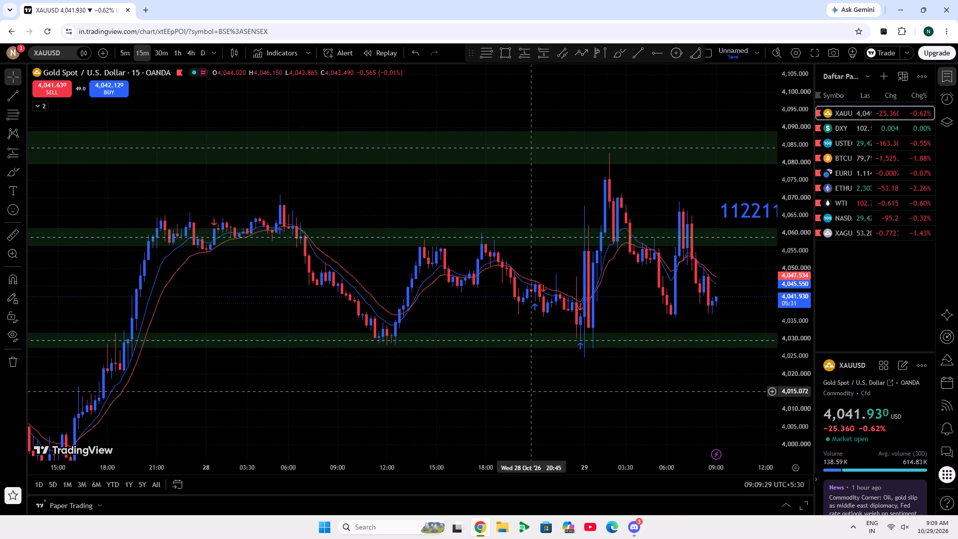
pyautogui.moveTo(531, 391); pyautogui.dragTo(454, 391)
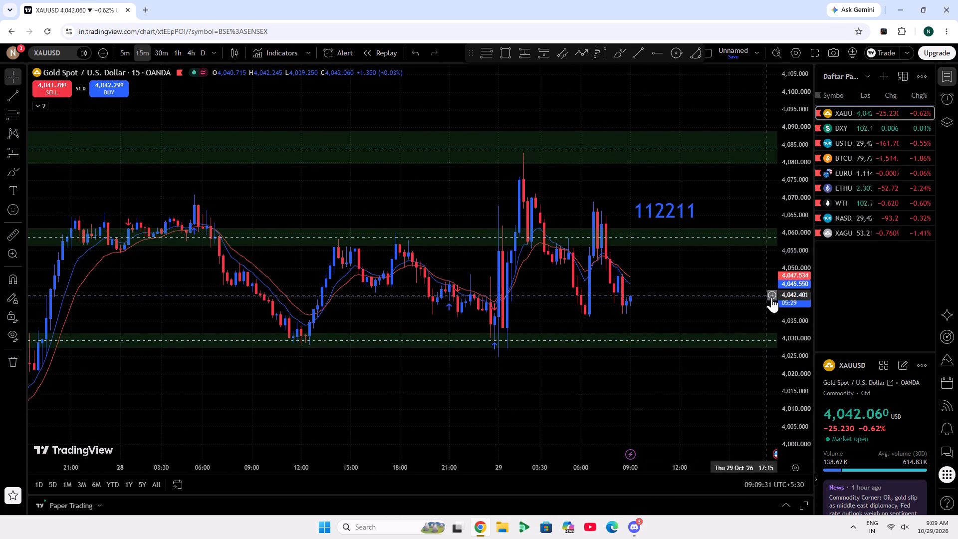
pyautogui.doubleClick(803, 323)
pyautogui.scroll(-4, 679, 281)
pyautogui.scroll(6, 724, 289)
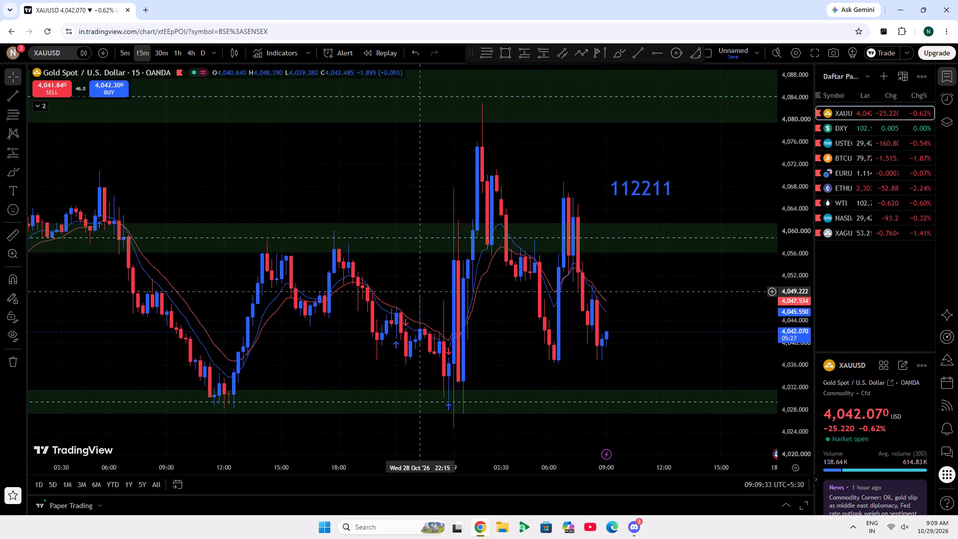
pyautogui.moveTo(417, 290); pyautogui.dragTo(561, 291)
pyautogui.scroll(-6, 520, 0)
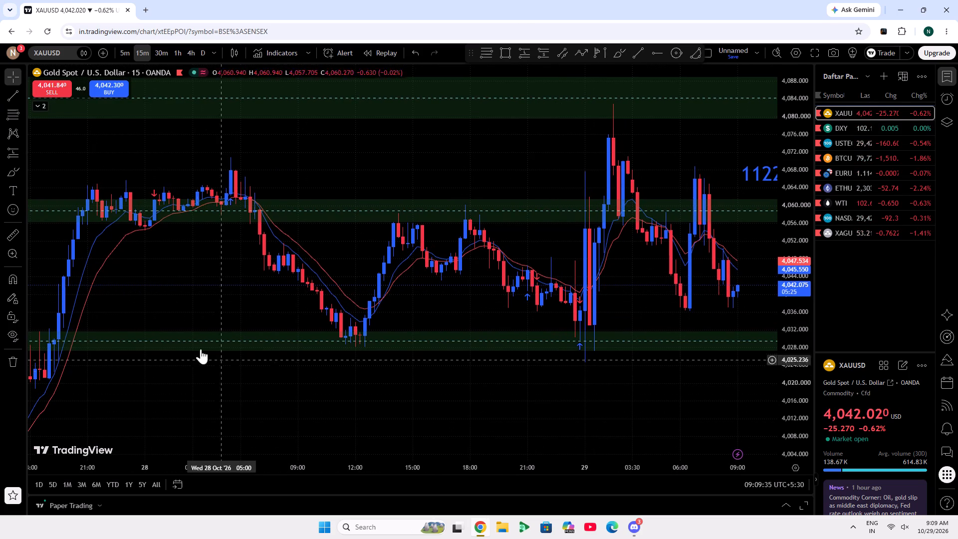
pyautogui.moveTo(196, 386); pyautogui.dragTo(49, 353)
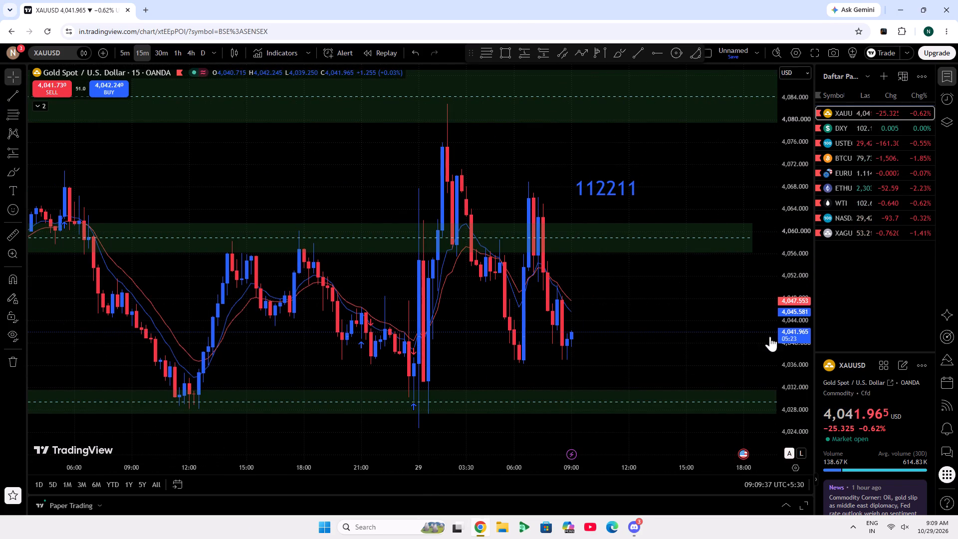
# Switch the chart to USTEC from the watchlist and bring its whole long position drawing into view.
pyautogui.click(843, 146)
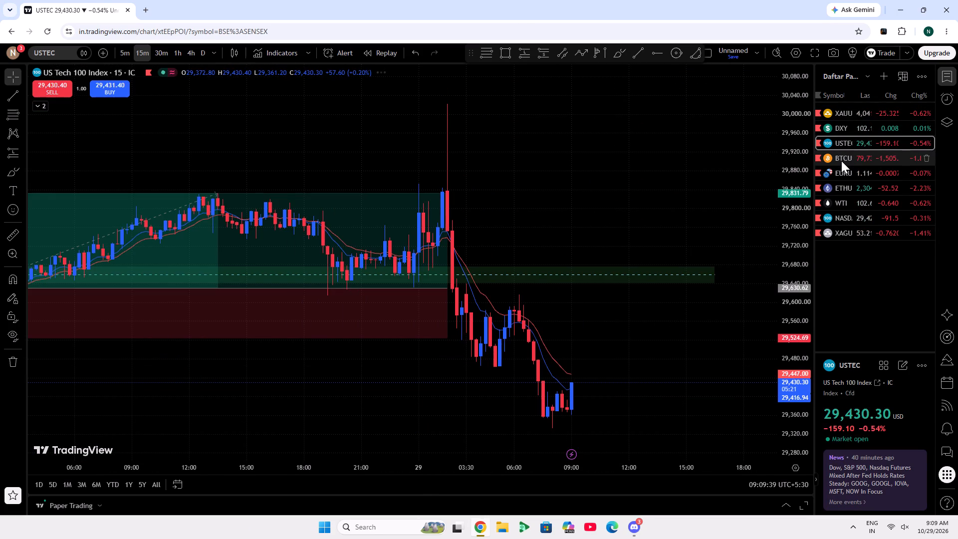
pyautogui.scroll(-4, 305, 413)
pyautogui.moveTo(511, 388); pyautogui.dragTo(395, 413)
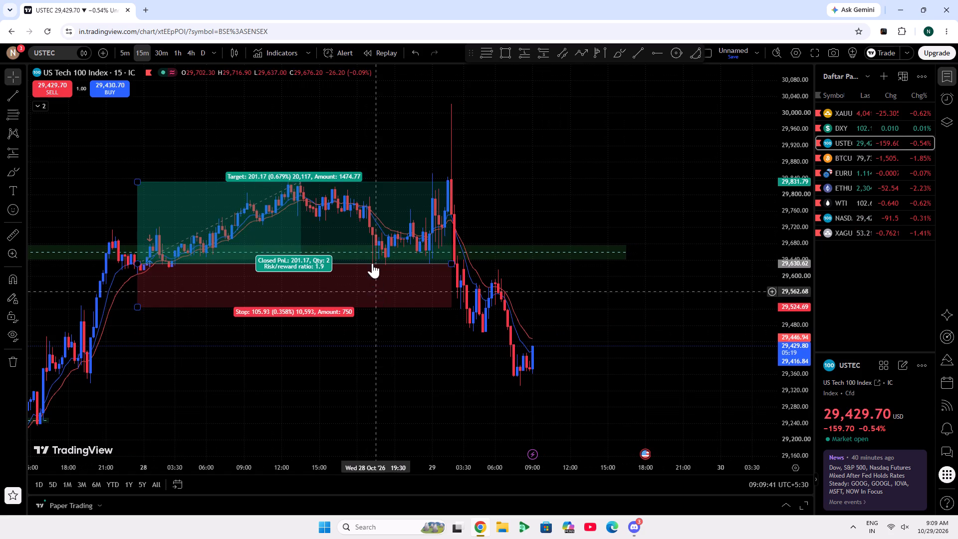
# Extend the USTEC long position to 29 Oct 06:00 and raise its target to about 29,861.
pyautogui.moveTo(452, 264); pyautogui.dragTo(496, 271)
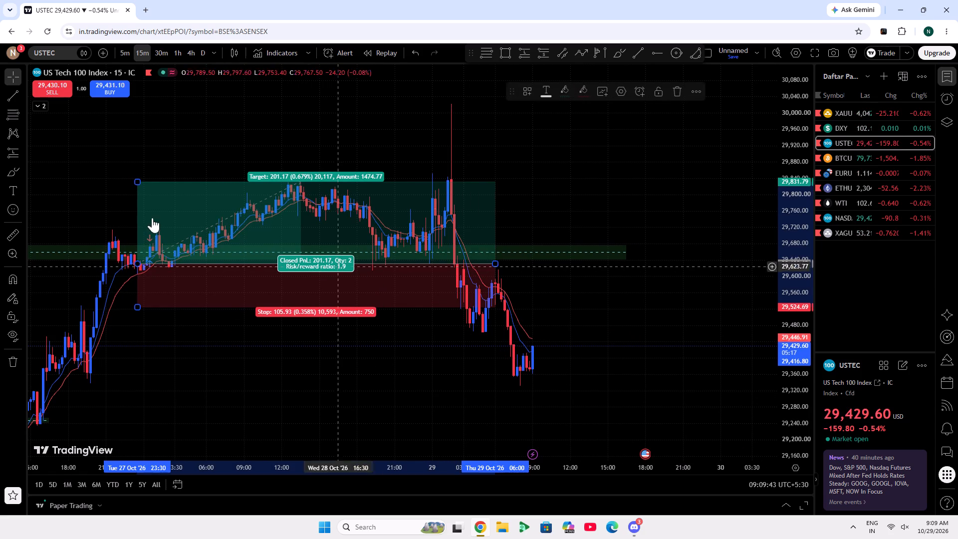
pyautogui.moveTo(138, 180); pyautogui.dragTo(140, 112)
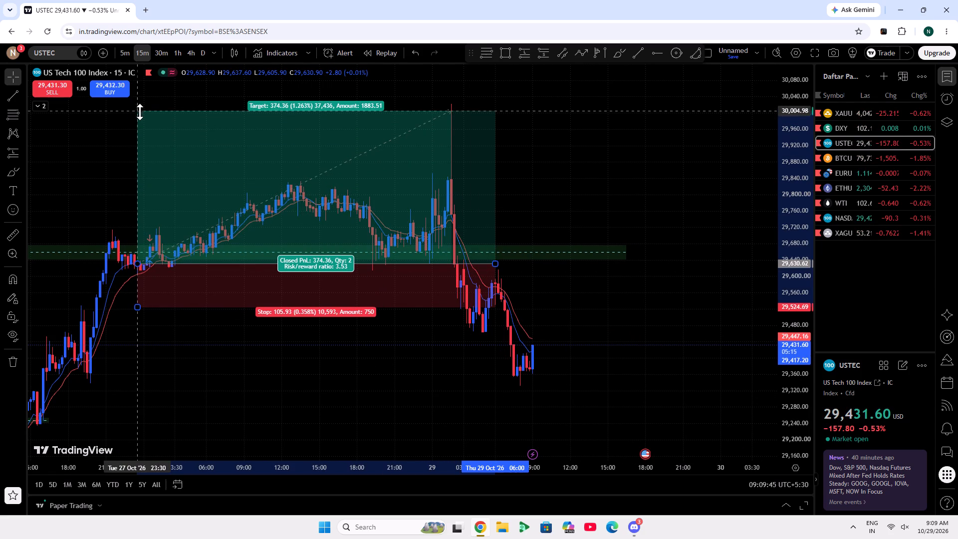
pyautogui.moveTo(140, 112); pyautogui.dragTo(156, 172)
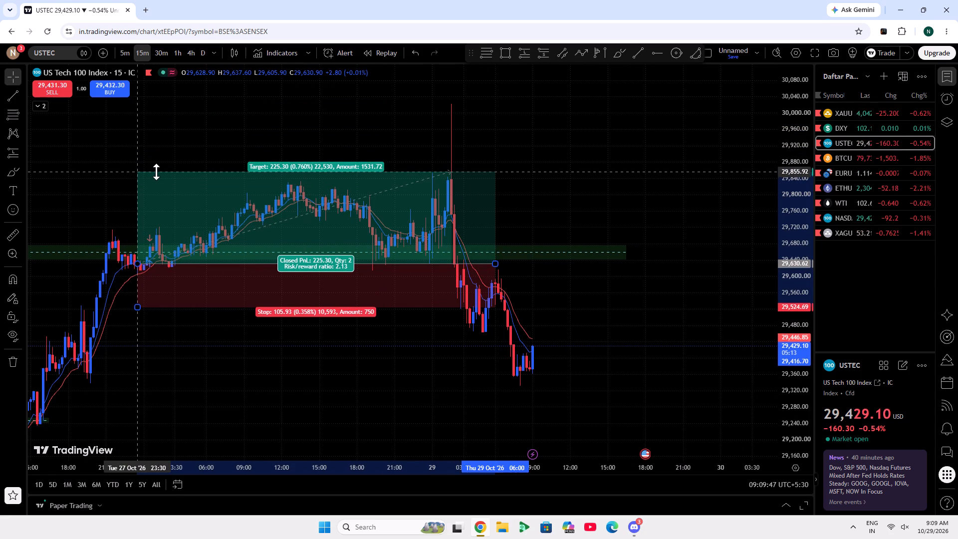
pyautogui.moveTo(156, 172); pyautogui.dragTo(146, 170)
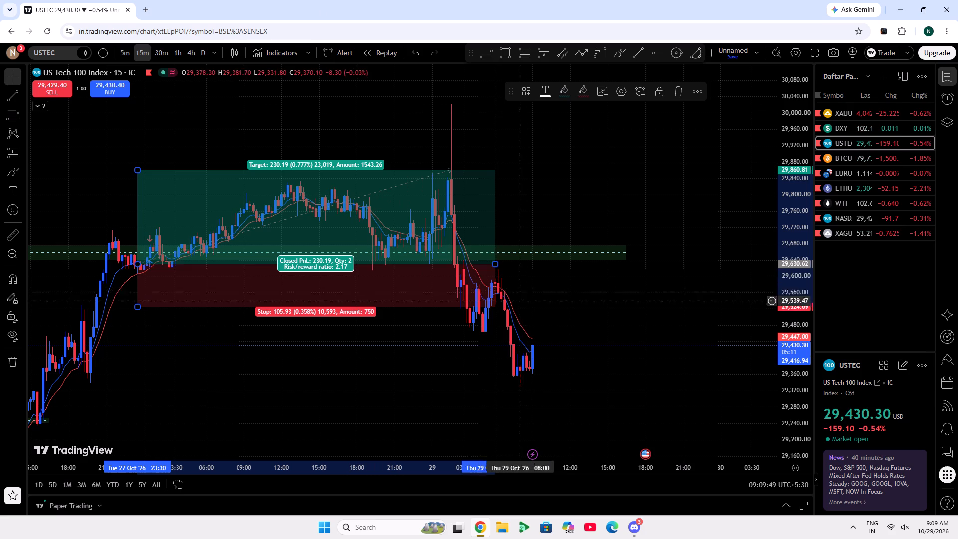
# Delete the long position drawing from the USTEC chart.
pyautogui.click(674, 94)
pyautogui.click(676, 234)
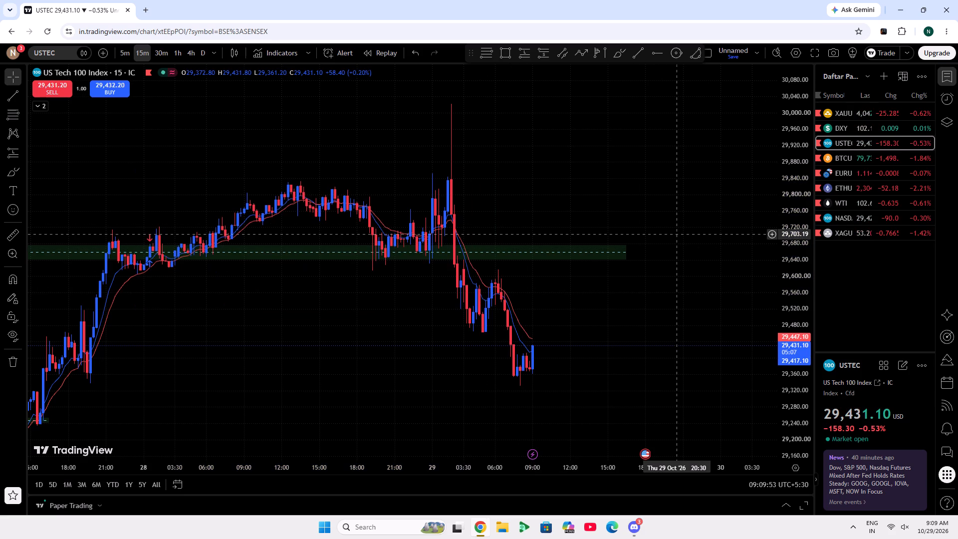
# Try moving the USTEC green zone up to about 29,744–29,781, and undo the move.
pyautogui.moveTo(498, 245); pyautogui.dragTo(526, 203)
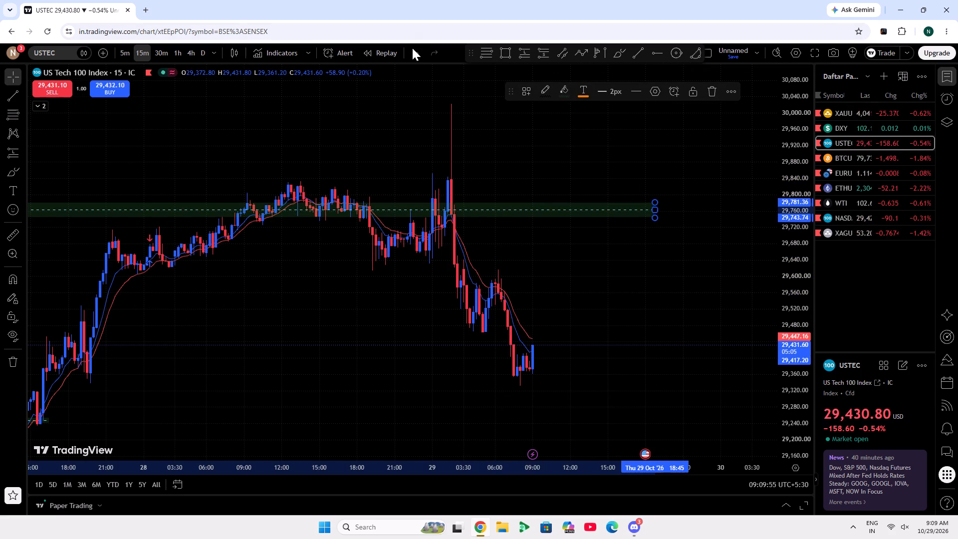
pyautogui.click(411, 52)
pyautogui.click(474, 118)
# Draw a rectangle zone on USTEC from 27 Oct 19:00 to 29 Oct 18:45, between about 29,357 and 29,401.
pyautogui.click(509, 50)
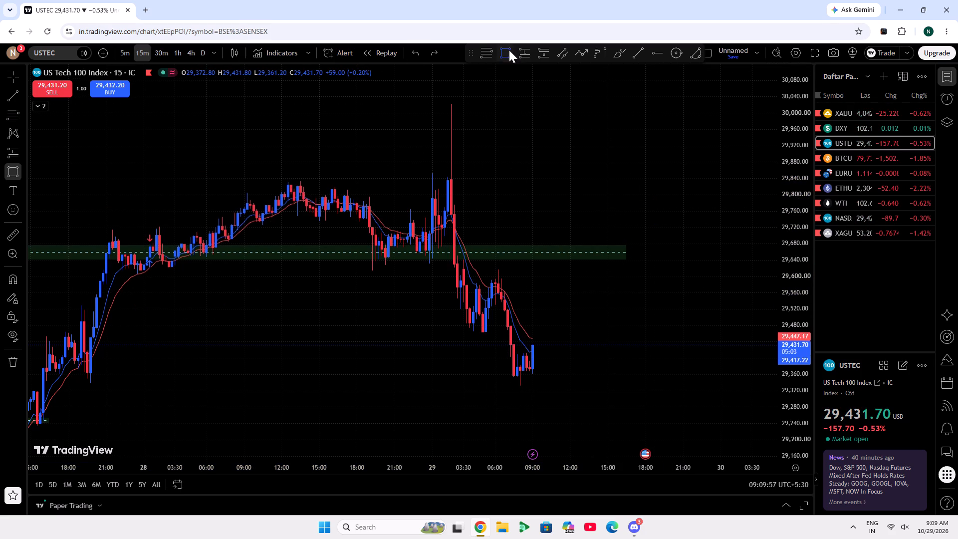
pyautogui.click(82, 357)
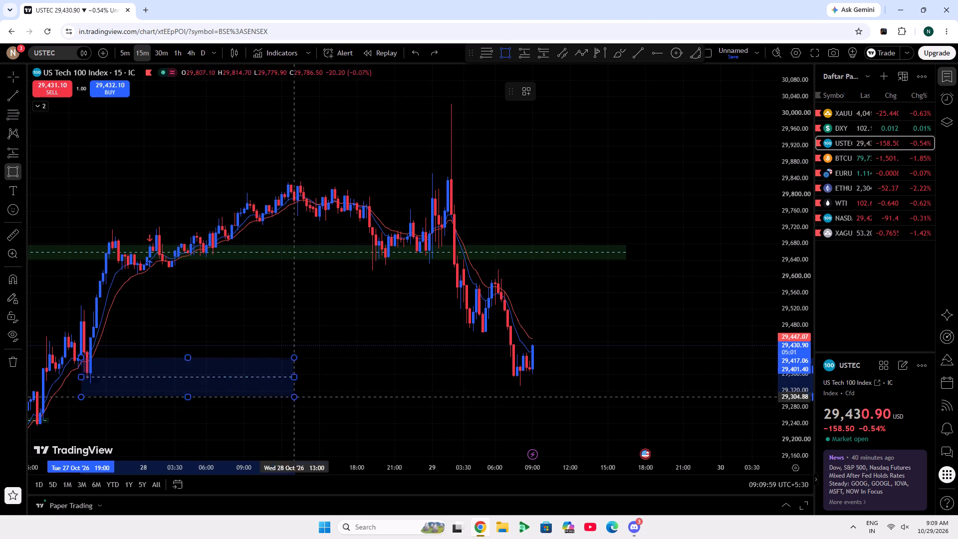
pyautogui.click(656, 375)
pyautogui.click(650, 324)
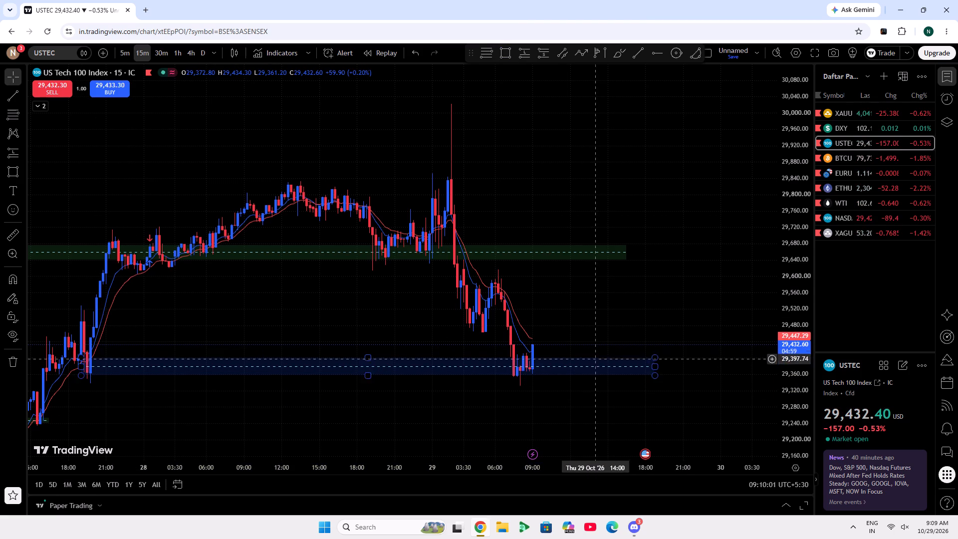
# Change the new rectangle's fill to green to match the existing zone.
pyautogui.click(601, 367)
pyautogui.click(564, 97)
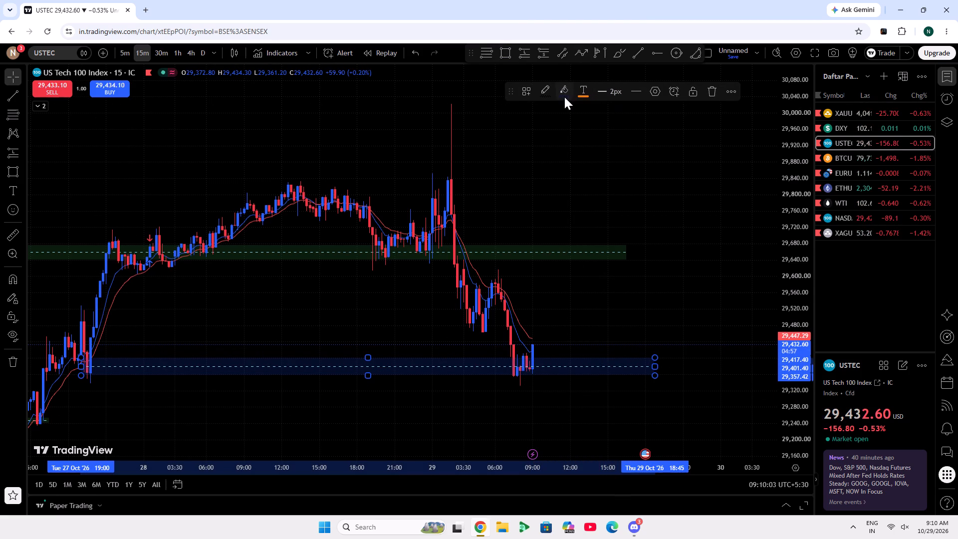
pyautogui.click(600, 189)
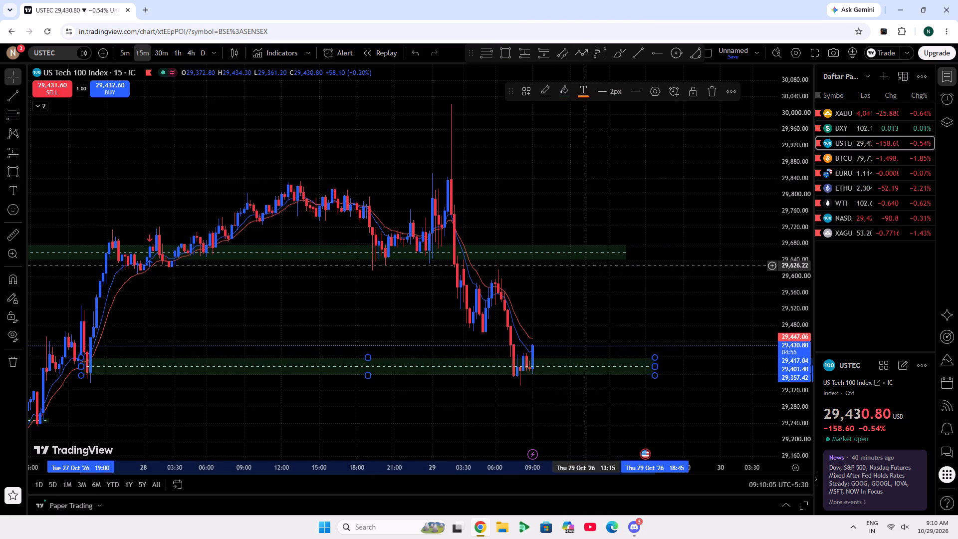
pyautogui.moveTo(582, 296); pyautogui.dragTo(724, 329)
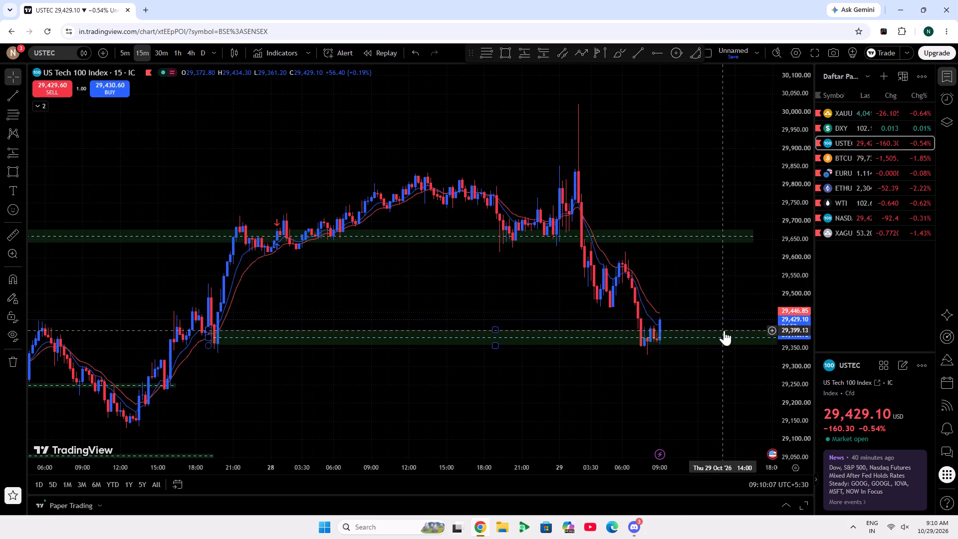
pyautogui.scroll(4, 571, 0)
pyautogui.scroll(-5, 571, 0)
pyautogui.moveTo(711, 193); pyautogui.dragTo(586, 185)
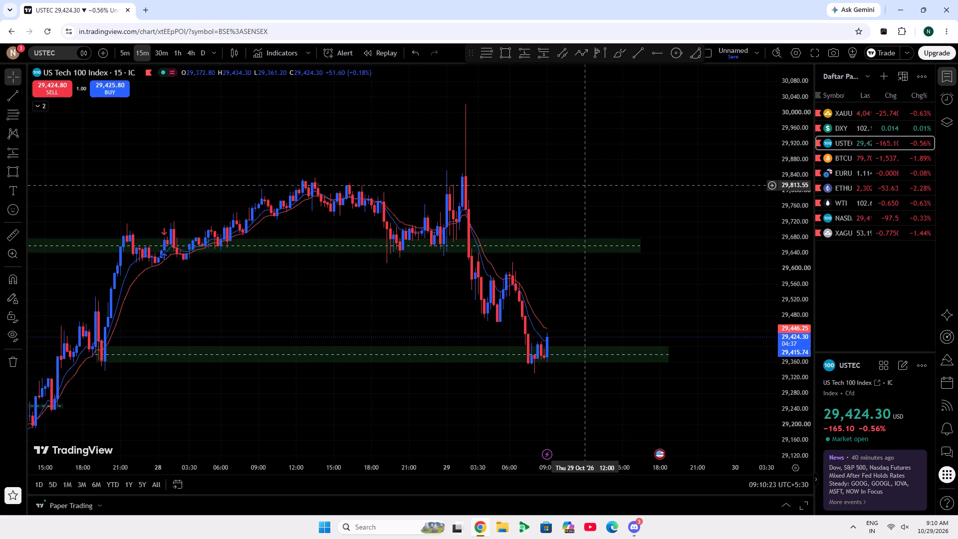
# Minimize the browser window to get to the desktop.
pyautogui.click(905, 0)
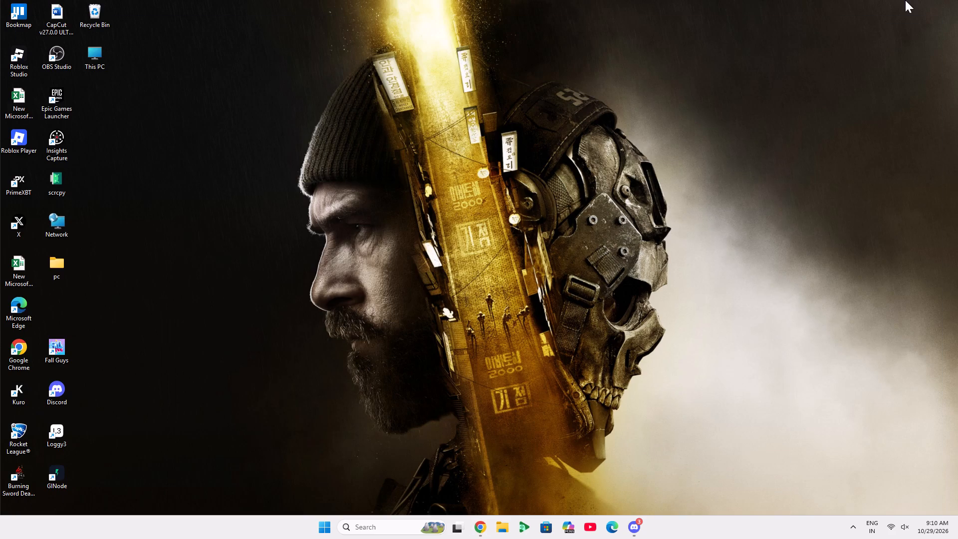
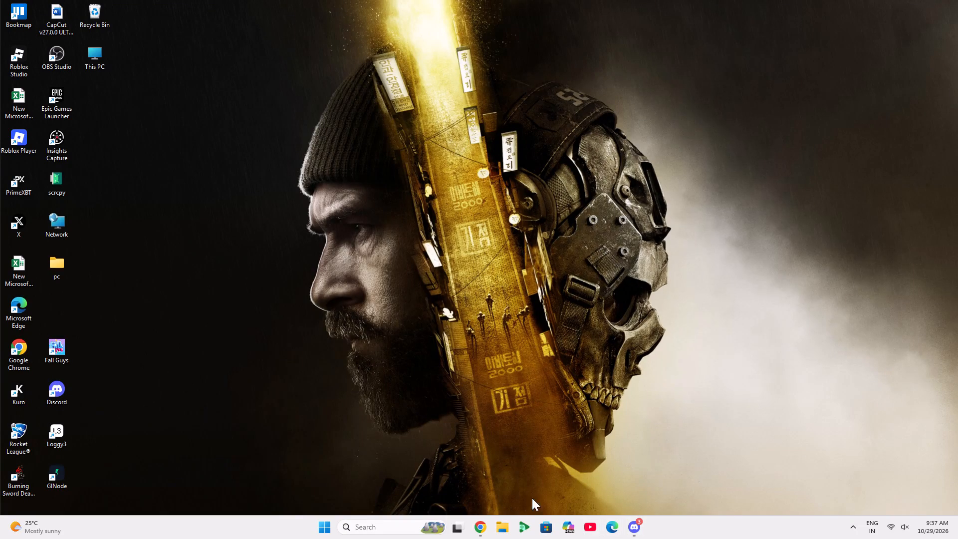
# Switch back to Chrome and open the BTCUSD chart from the watchlist.
pyautogui.click(482, 524)
pyautogui.doubleClick(795, 351)
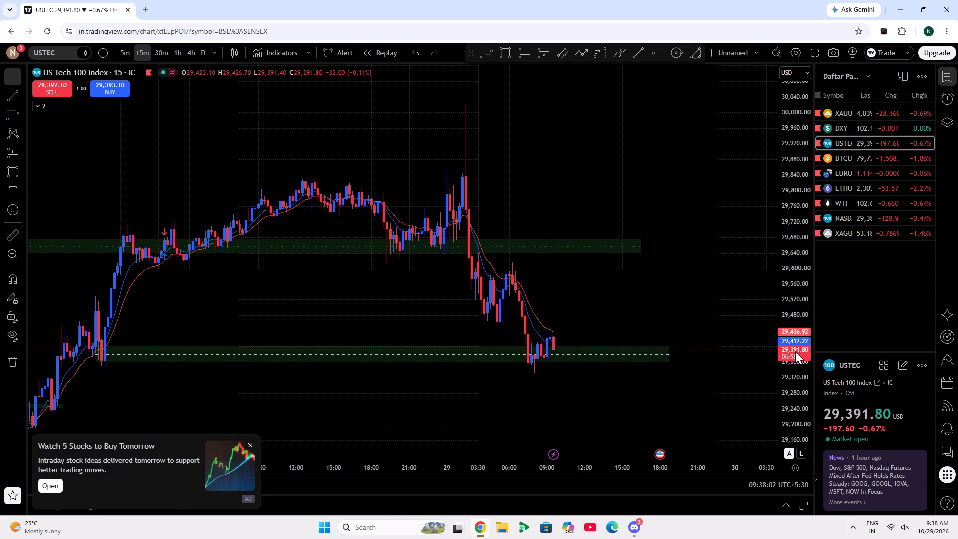
pyautogui.click(838, 155)
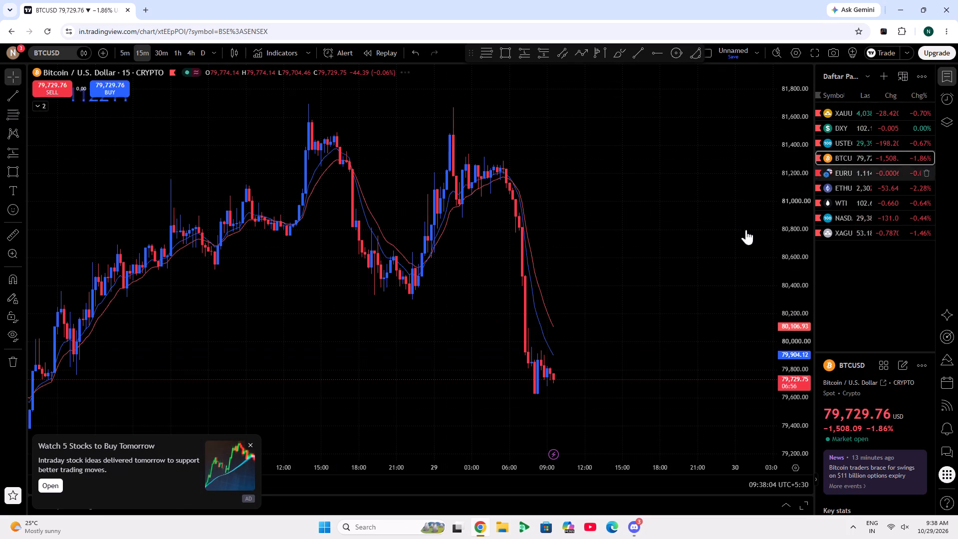
# Dismiss the advertisement popup and extend the end of the green BTCUSD zone near 79,450 to 29 Oct 22:15.
pyautogui.moveTo(295, 282); pyautogui.dragTo(475, 216)
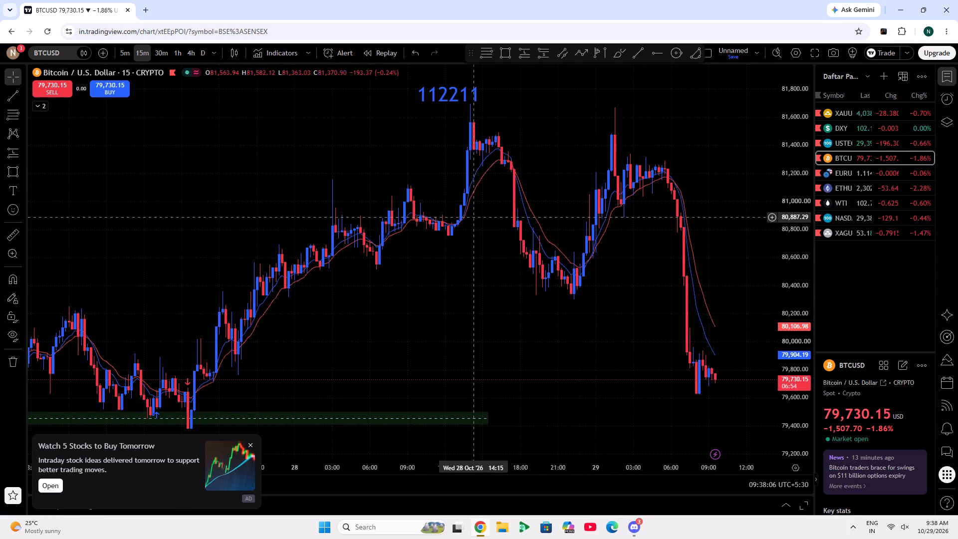
pyautogui.scroll(-5, 438, 275)
pyautogui.scroll(6, 438, 276)
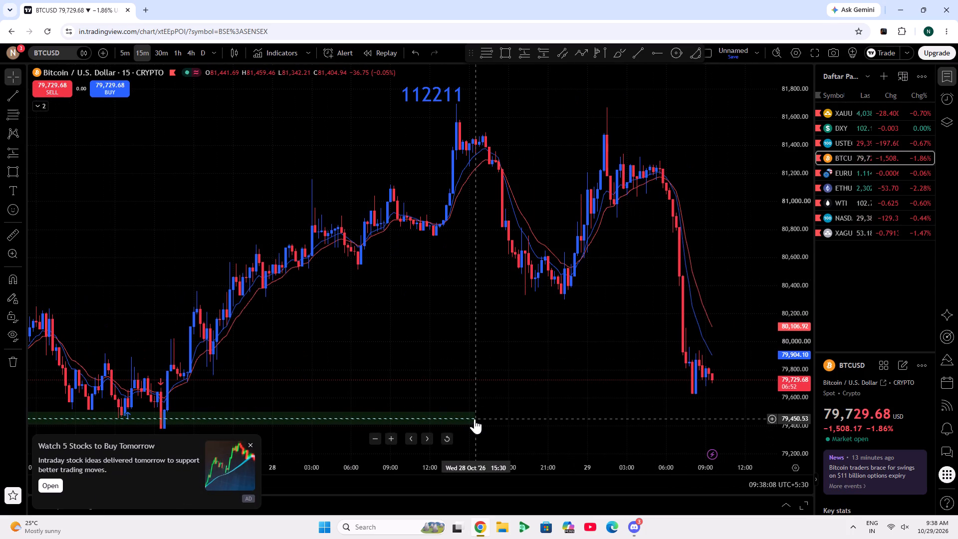
pyautogui.click(475, 419)
pyautogui.moveTo(602, 253); pyautogui.dragTo(422, 253)
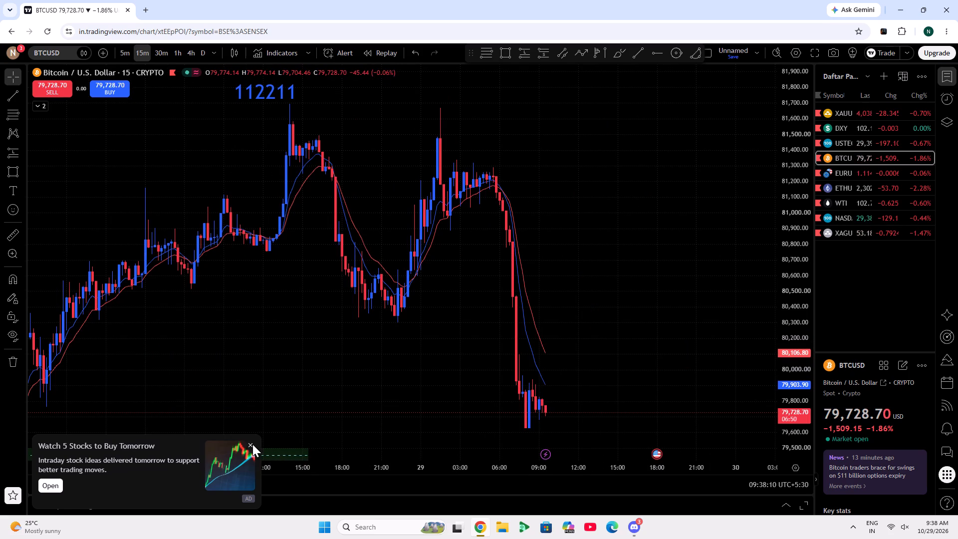
pyautogui.click(252, 444)
pyautogui.click(286, 458)
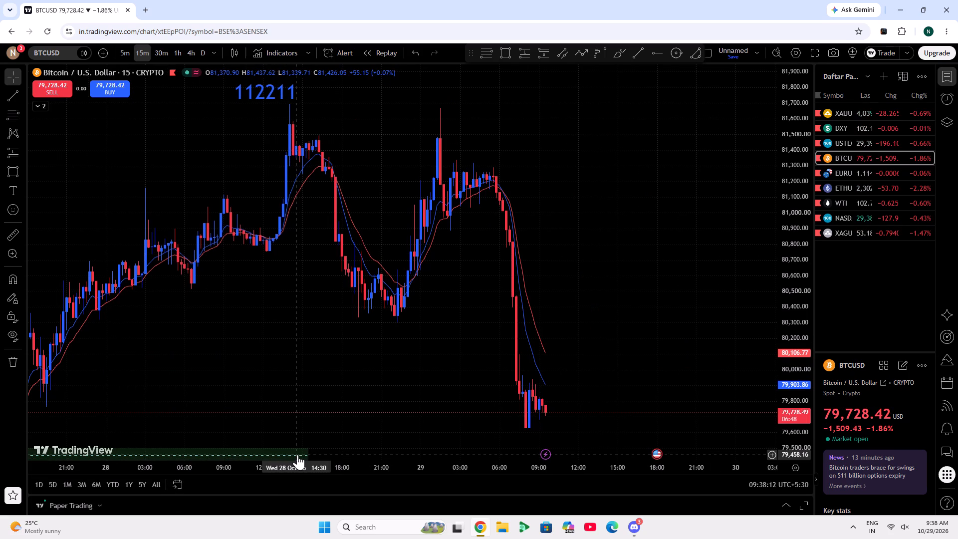
pyautogui.click(297, 455)
pyautogui.click(693, 95)
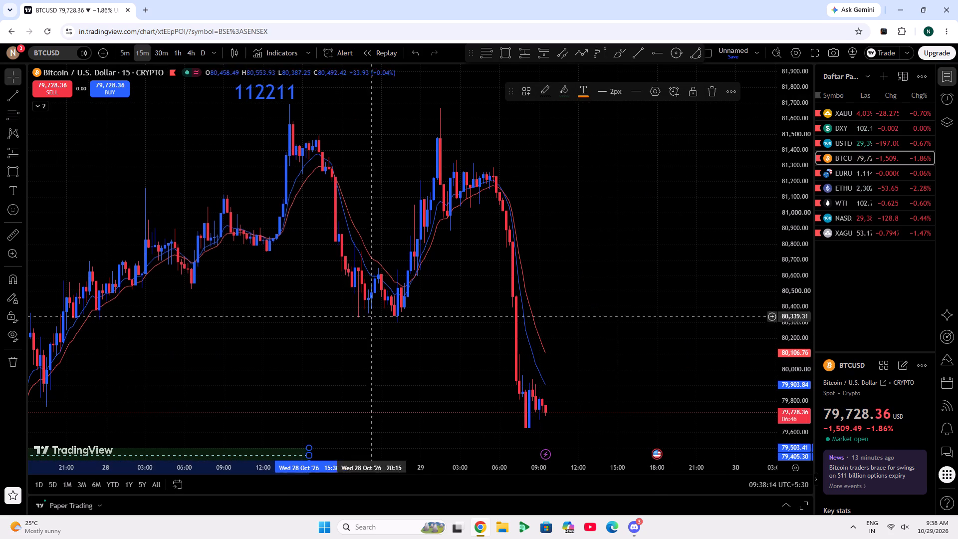
pyautogui.moveTo(310, 456); pyautogui.dragTo(712, 538)
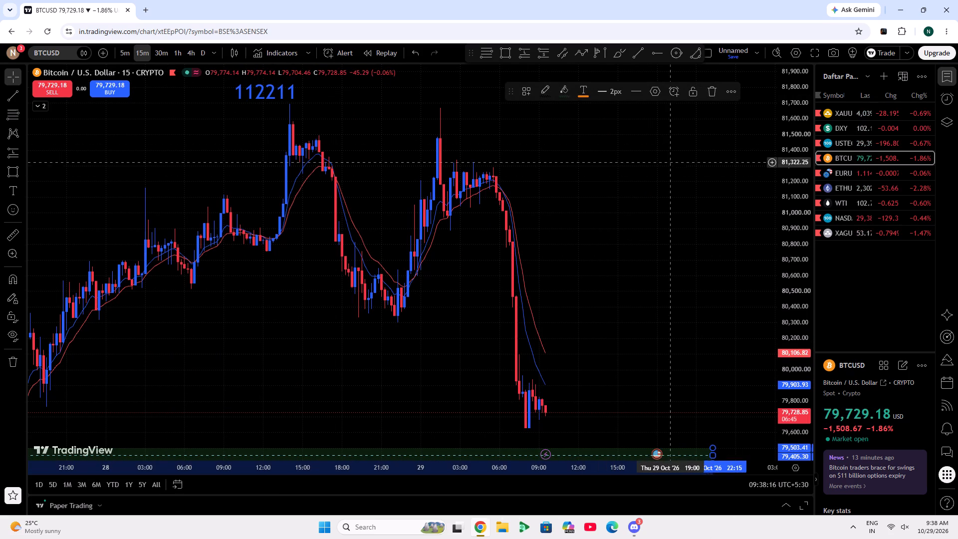
pyautogui.click(695, 82)
pyautogui.click(643, 156)
# Move the blue 112211 text label past the latest candles, to about 30 Oct 01:45 near 81,100.
pyautogui.scroll(-6, 643, 156)
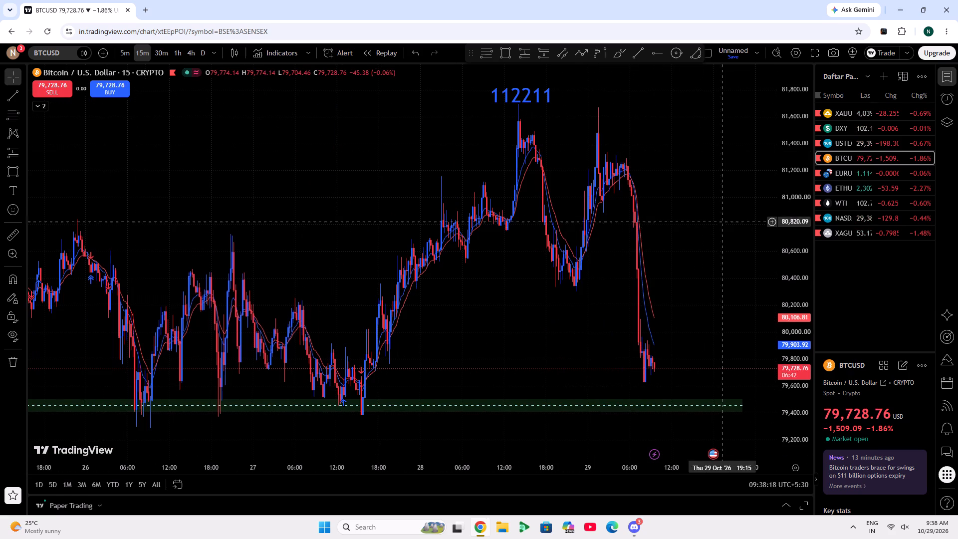
pyautogui.click(529, 88)
pyautogui.click(609, 88)
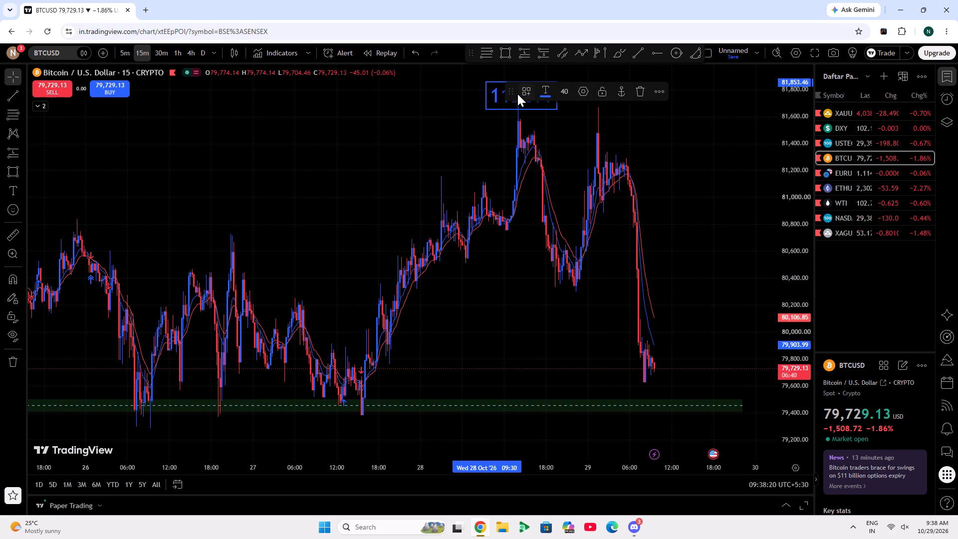
pyautogui.moveTo(506, 96); pyautogui.dragTo(693, 133)
pyautogui.moveTo(554, 105); pyautogui.dragTo(836, 206)
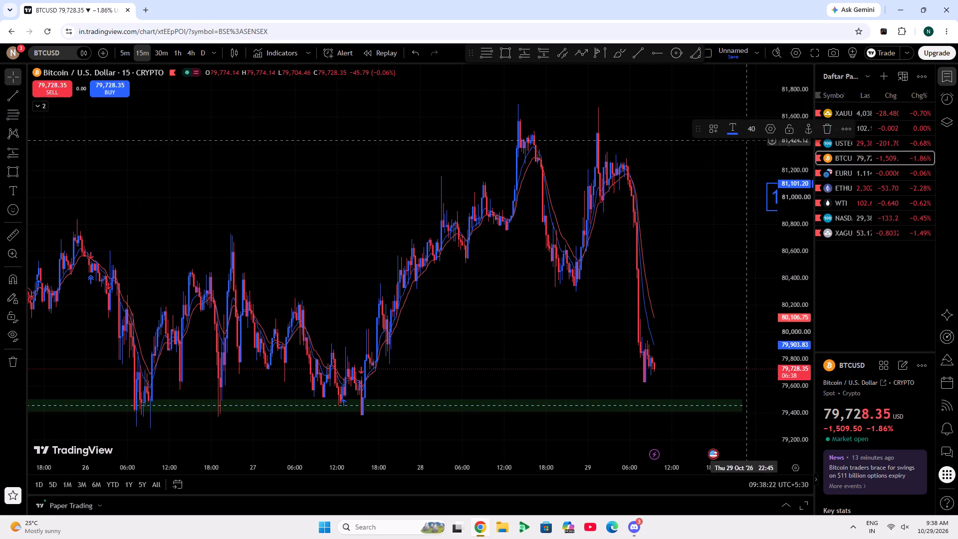
pyautogui.moveTo(699, 132); pyautogui.dragTo(427, 83)
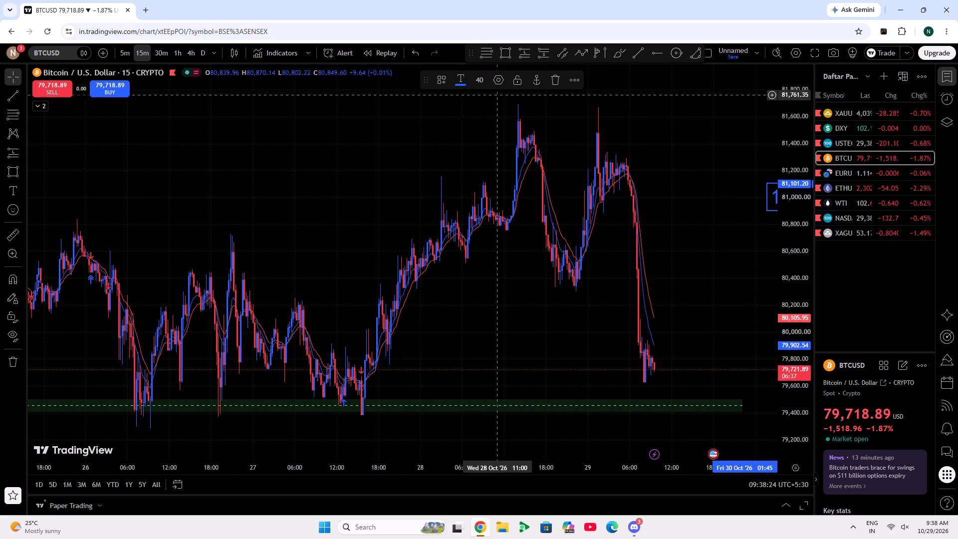
pyautogui.moveTo(666, 146); pyautogui.dragTo(476, 155)
pyautogui.click(802, 206)
pyautogui.tripleClick(798, 196)
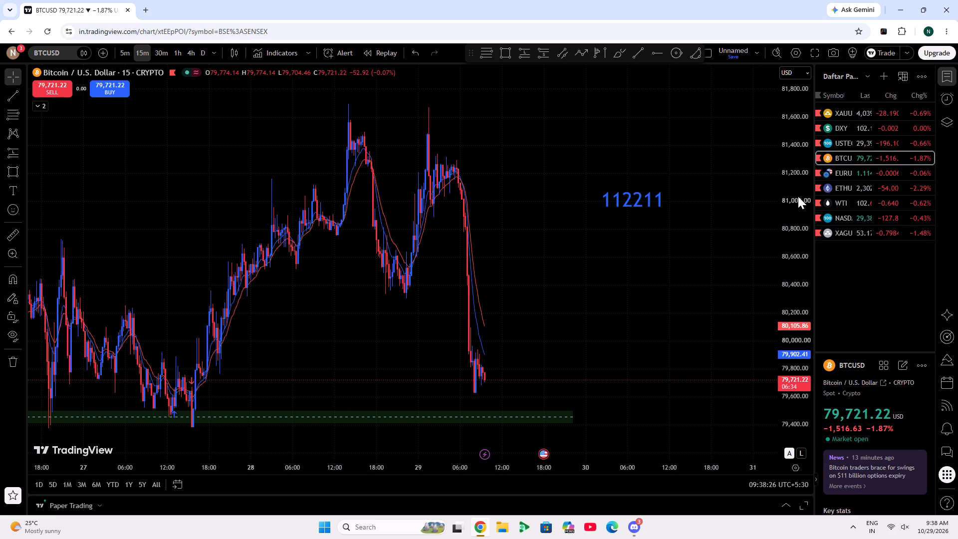
pyautogui.tripleClick(798, 196)
pyautogui.click(798, 196)
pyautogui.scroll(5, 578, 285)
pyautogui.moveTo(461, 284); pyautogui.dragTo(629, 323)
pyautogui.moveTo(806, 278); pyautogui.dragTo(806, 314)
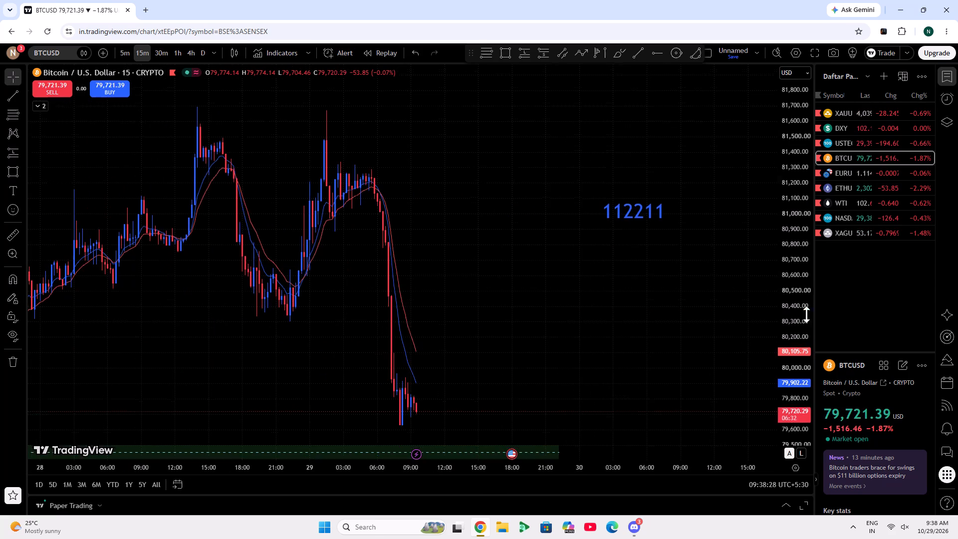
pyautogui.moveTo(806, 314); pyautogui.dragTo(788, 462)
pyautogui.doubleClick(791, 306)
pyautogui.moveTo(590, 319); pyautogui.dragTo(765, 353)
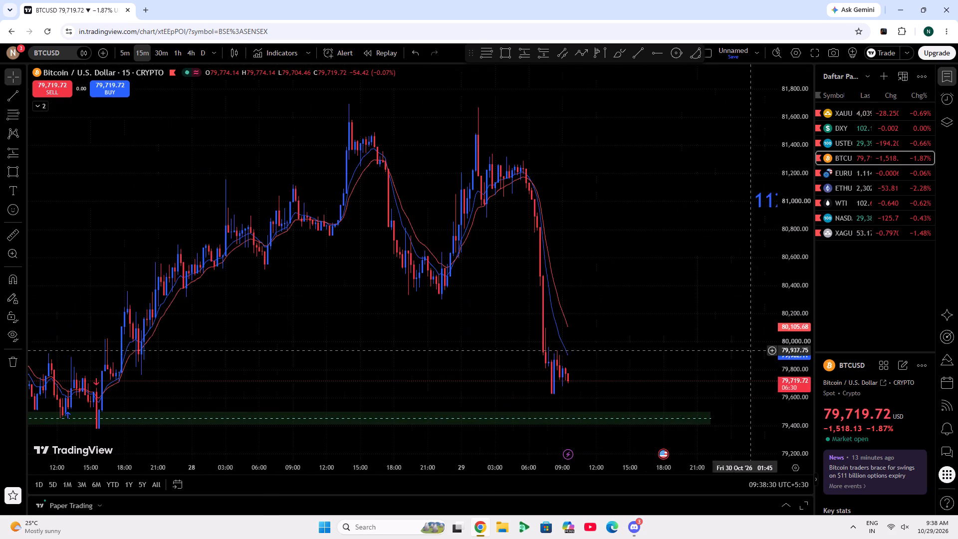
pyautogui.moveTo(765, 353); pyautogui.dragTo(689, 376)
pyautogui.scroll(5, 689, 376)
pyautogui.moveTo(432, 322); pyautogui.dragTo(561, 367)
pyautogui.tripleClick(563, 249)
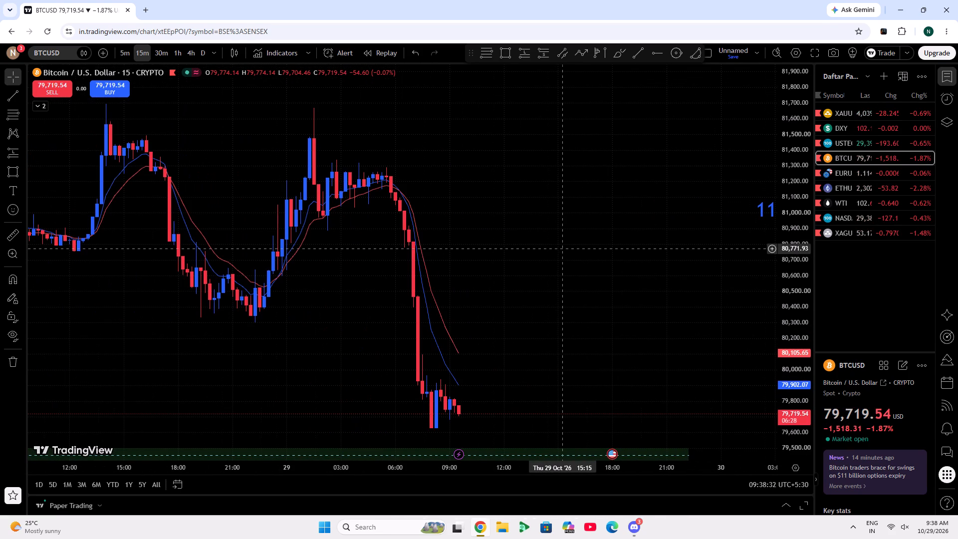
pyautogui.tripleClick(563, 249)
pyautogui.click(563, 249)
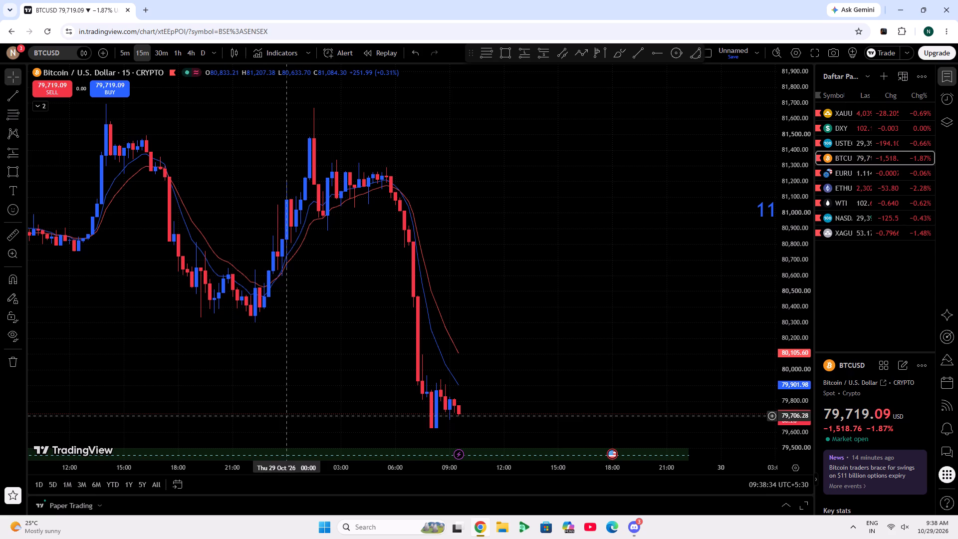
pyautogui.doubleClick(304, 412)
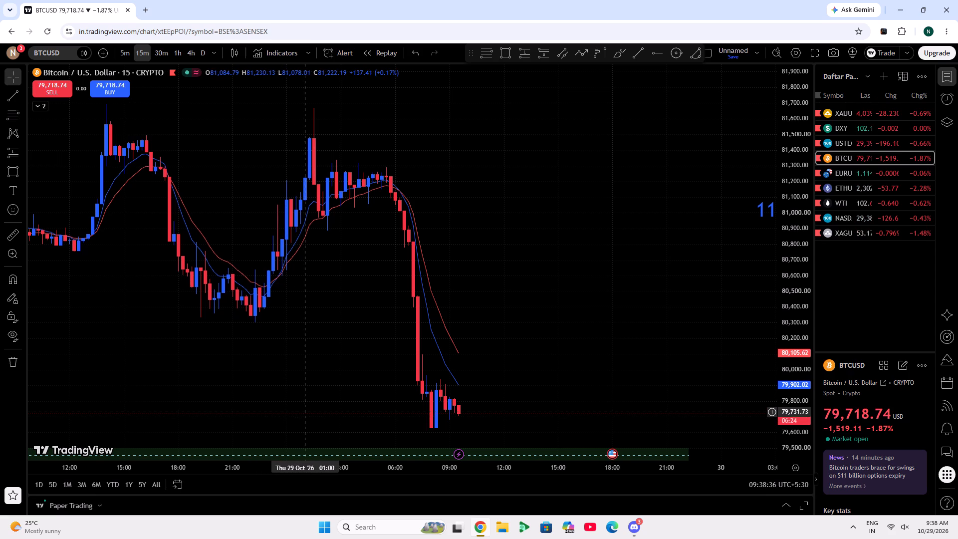
# Open the chart settings and look through the Symbol, Status line, Alerts, Events and Trading options.
pyautogui.doubleClick(446, 407)
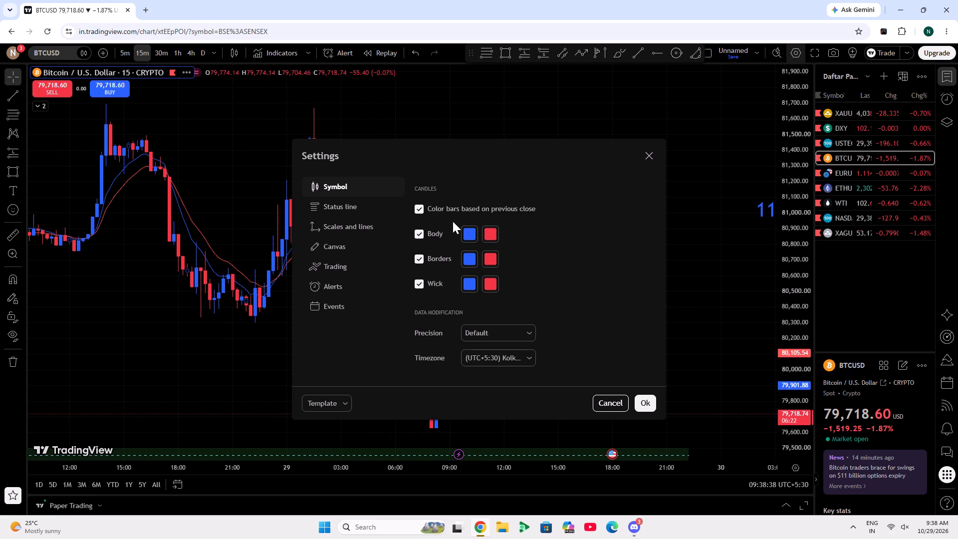
pyautogui.click(438, 209)
pyautogui.click(438, 209)
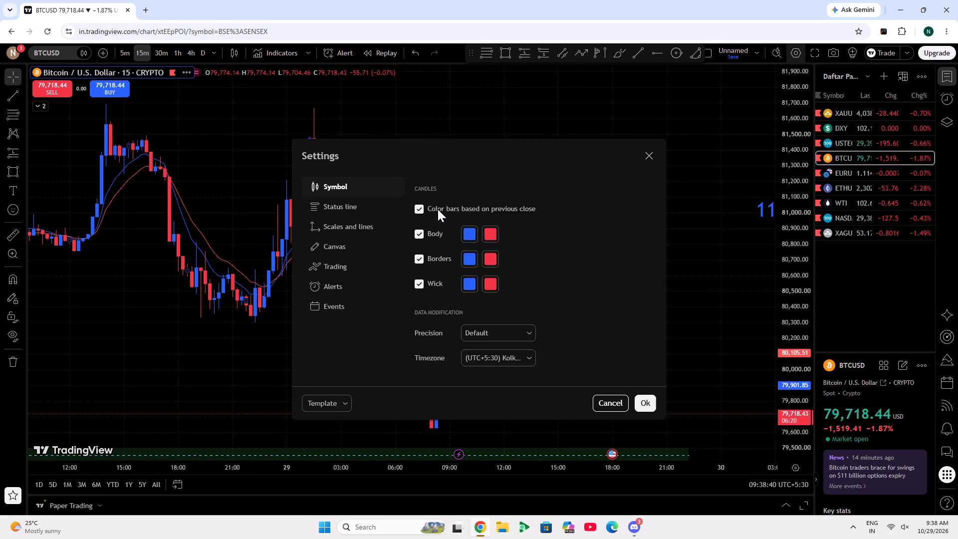
pyautogui.click(438, 209)
pyautogui.click(438, 209)
pyautogui.click(327, 202)
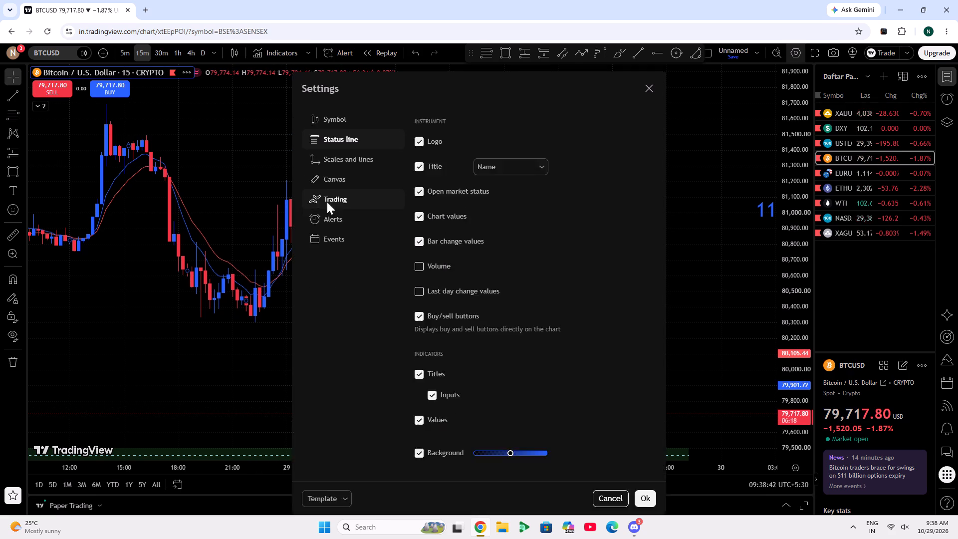
pyautogui.click(334, 226)
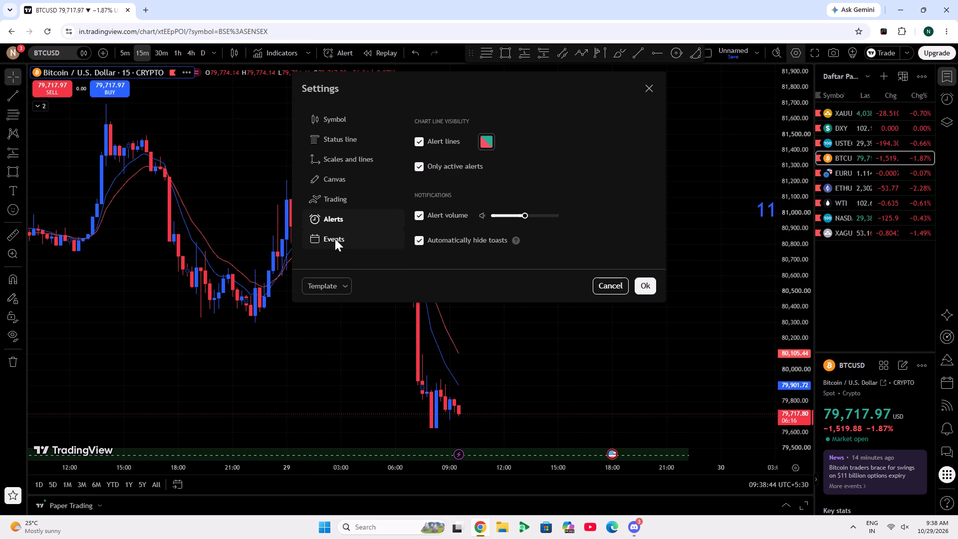
pyautogui.click(335, 239)
pyautogui.click(329, 212)
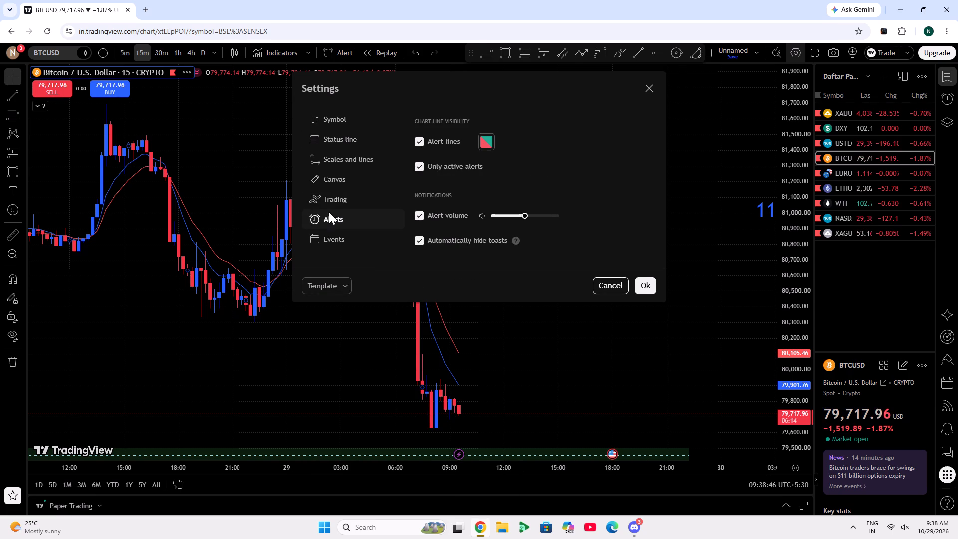
pyautogui.click(329, 192)
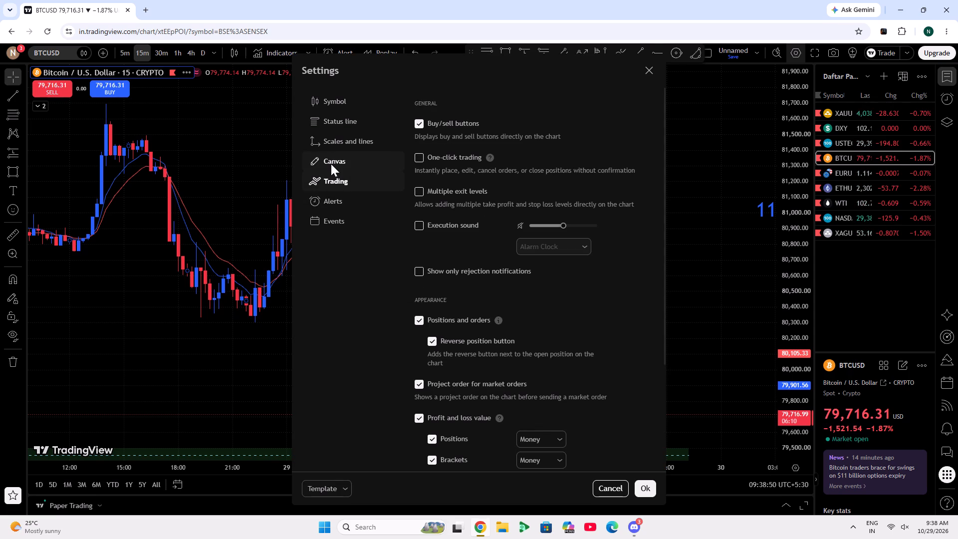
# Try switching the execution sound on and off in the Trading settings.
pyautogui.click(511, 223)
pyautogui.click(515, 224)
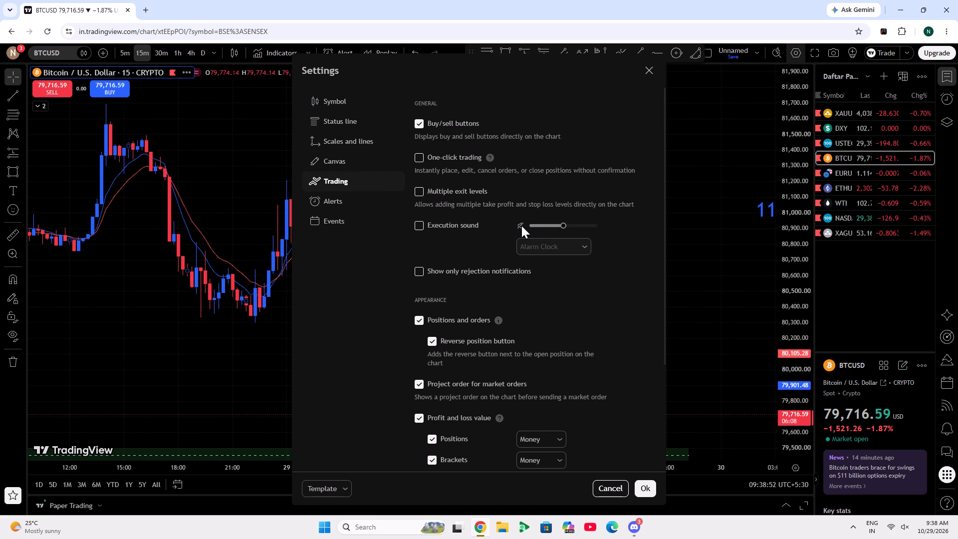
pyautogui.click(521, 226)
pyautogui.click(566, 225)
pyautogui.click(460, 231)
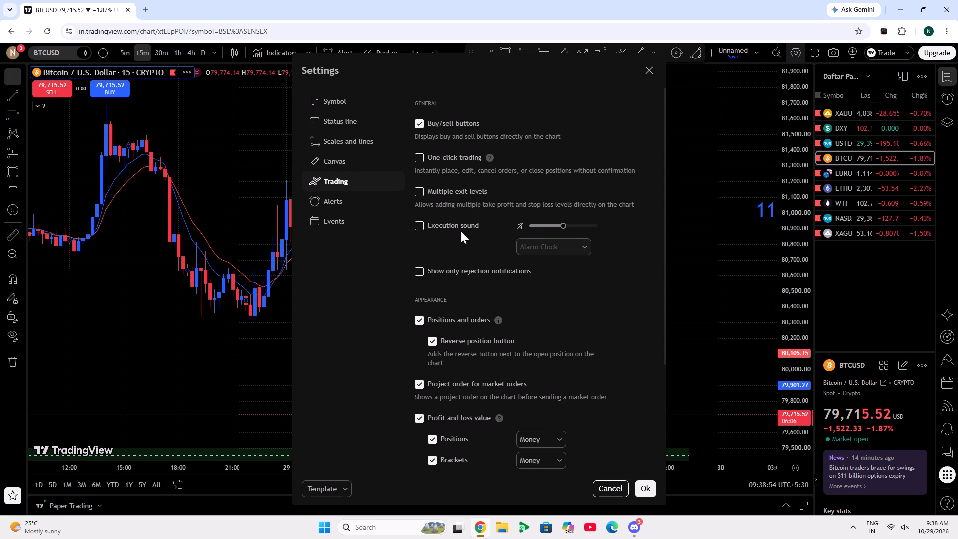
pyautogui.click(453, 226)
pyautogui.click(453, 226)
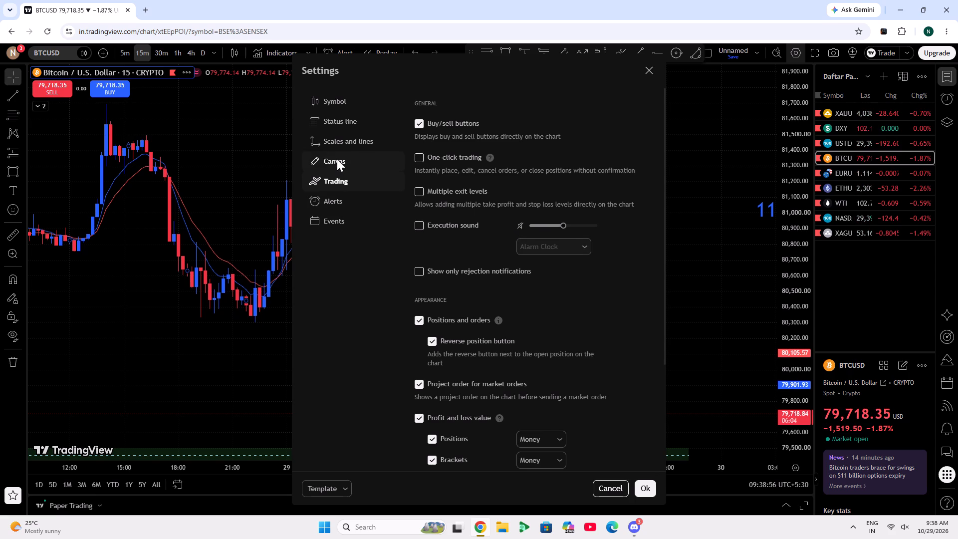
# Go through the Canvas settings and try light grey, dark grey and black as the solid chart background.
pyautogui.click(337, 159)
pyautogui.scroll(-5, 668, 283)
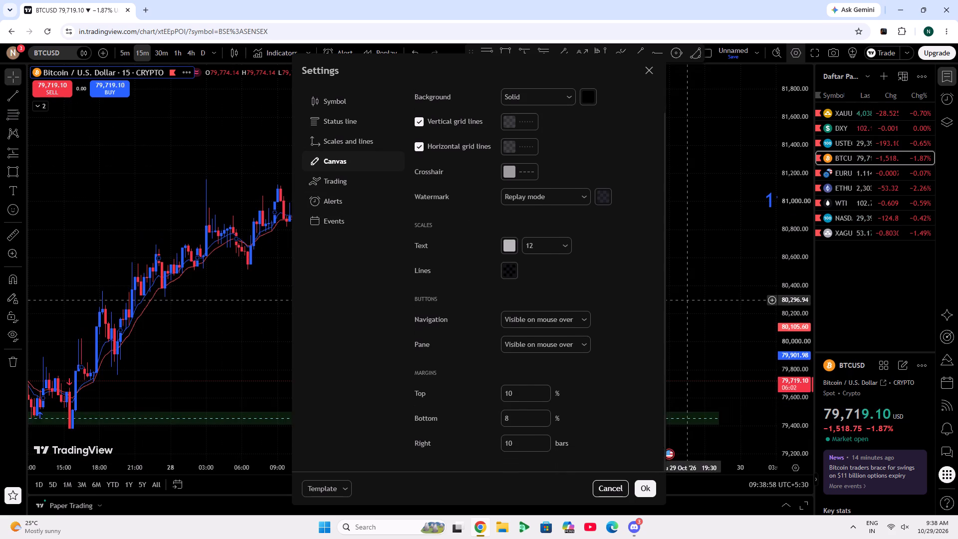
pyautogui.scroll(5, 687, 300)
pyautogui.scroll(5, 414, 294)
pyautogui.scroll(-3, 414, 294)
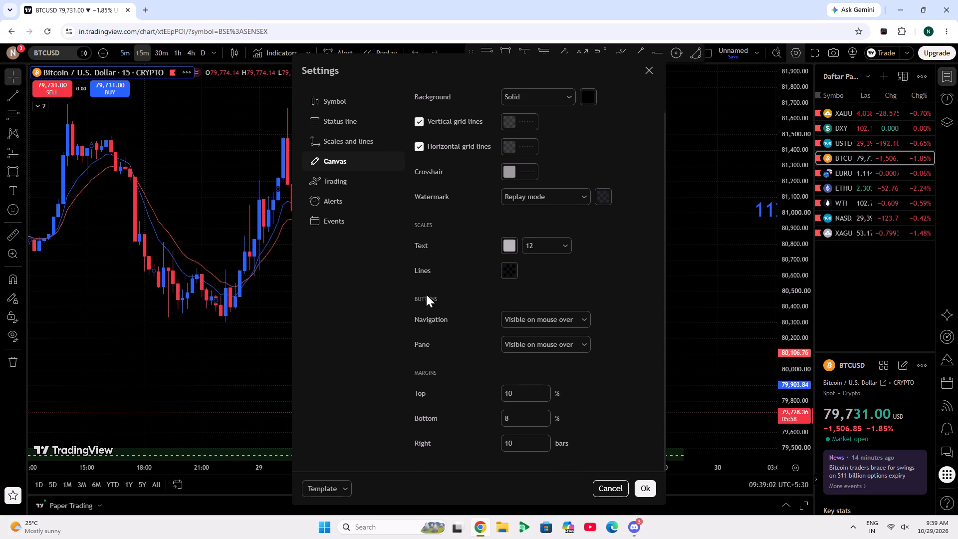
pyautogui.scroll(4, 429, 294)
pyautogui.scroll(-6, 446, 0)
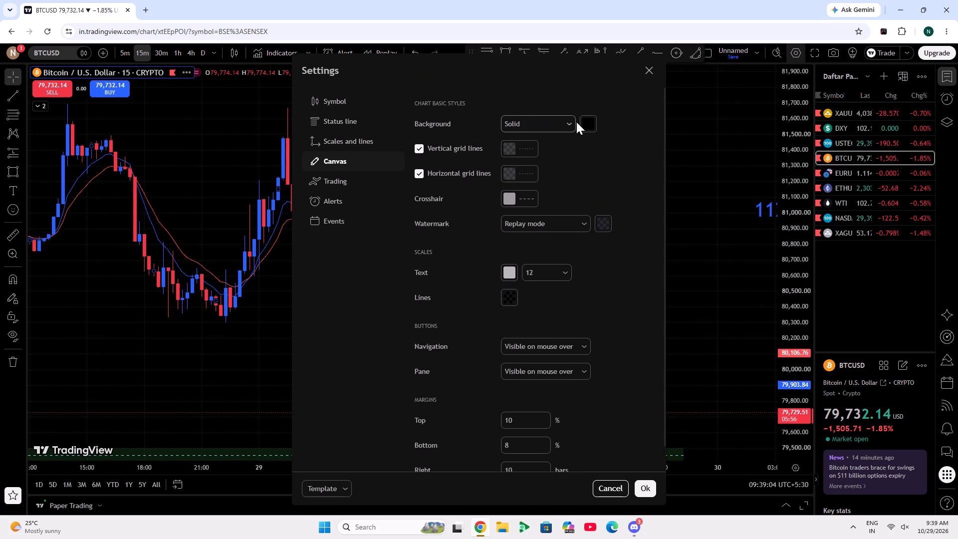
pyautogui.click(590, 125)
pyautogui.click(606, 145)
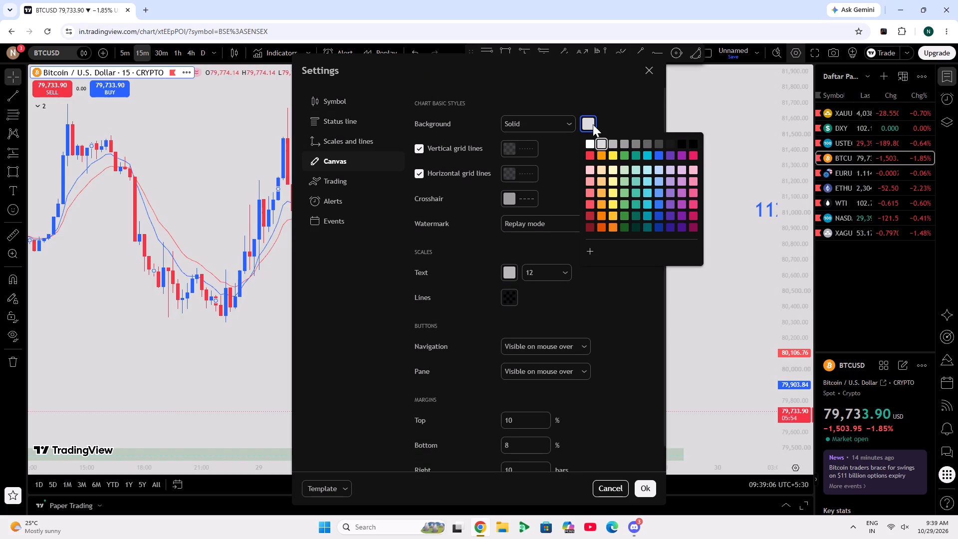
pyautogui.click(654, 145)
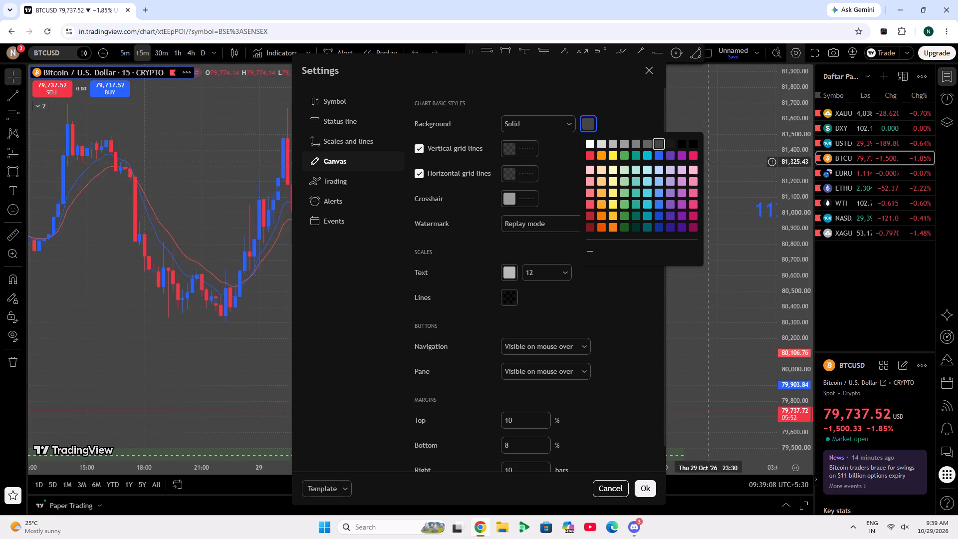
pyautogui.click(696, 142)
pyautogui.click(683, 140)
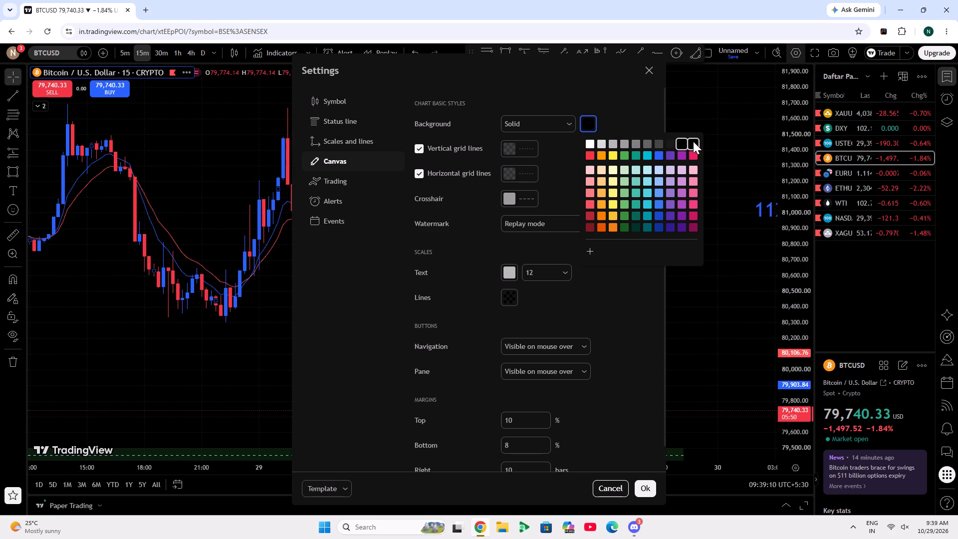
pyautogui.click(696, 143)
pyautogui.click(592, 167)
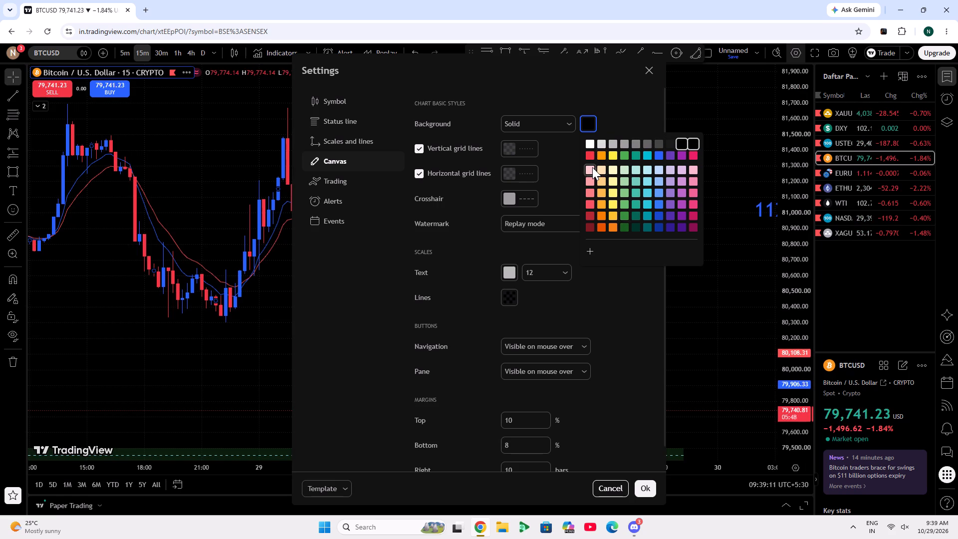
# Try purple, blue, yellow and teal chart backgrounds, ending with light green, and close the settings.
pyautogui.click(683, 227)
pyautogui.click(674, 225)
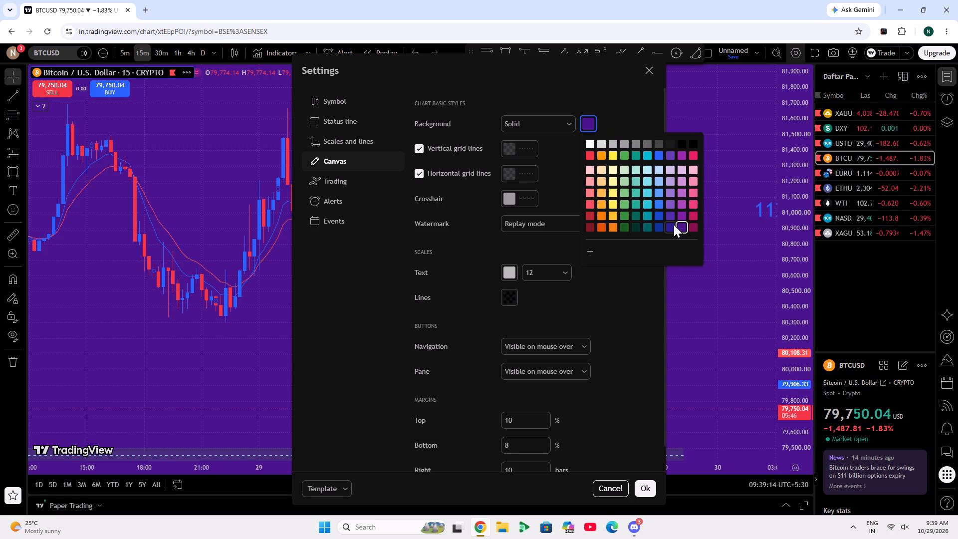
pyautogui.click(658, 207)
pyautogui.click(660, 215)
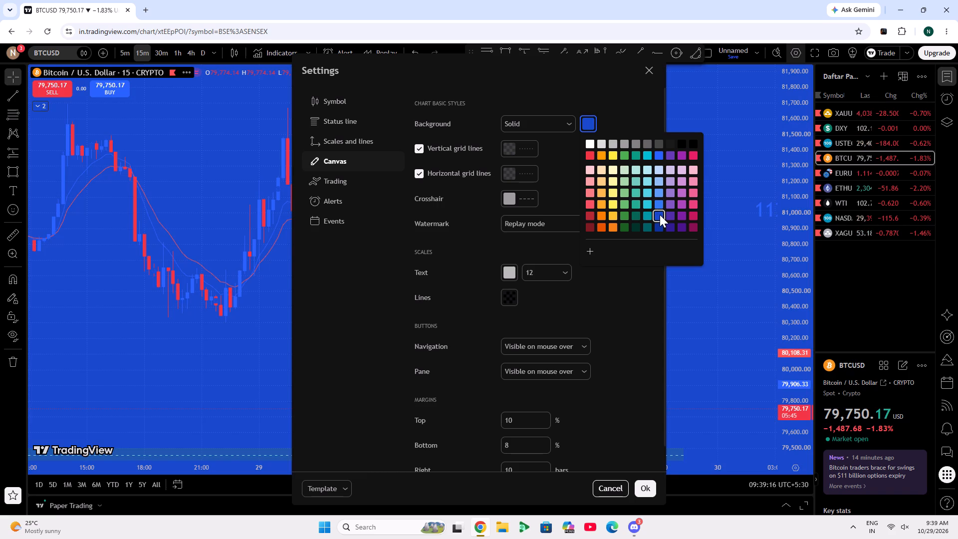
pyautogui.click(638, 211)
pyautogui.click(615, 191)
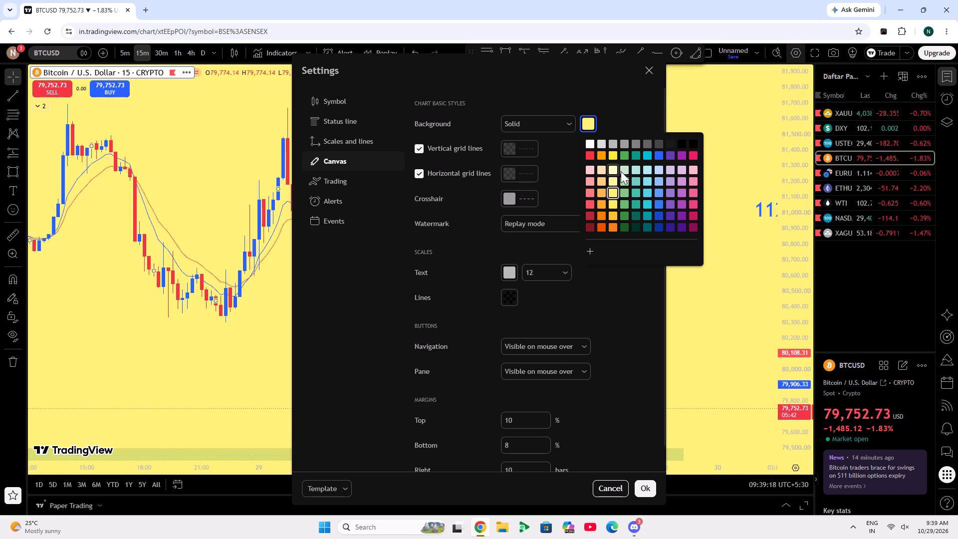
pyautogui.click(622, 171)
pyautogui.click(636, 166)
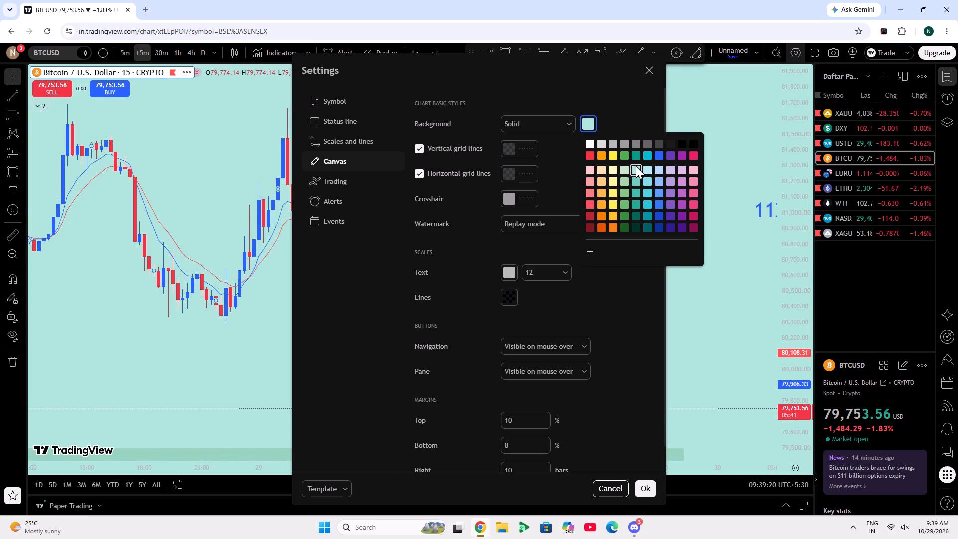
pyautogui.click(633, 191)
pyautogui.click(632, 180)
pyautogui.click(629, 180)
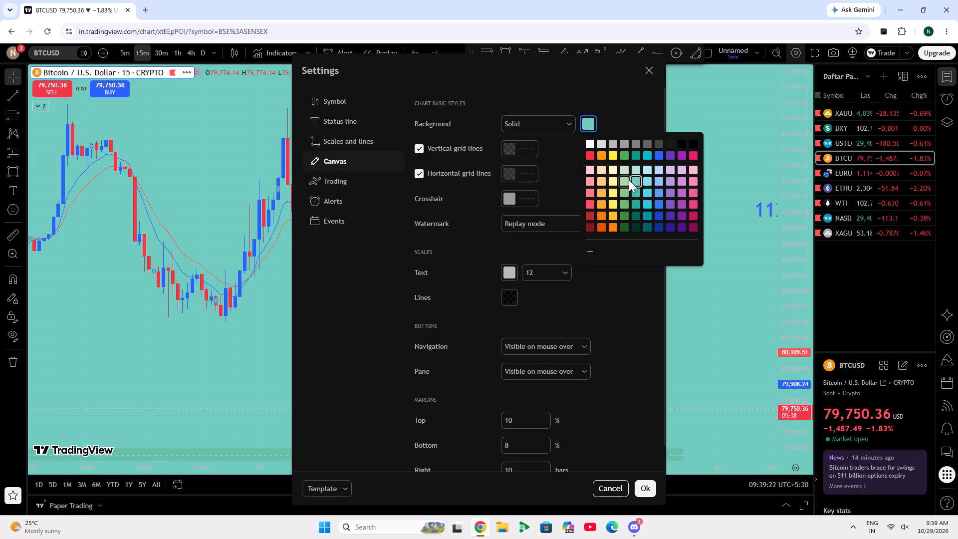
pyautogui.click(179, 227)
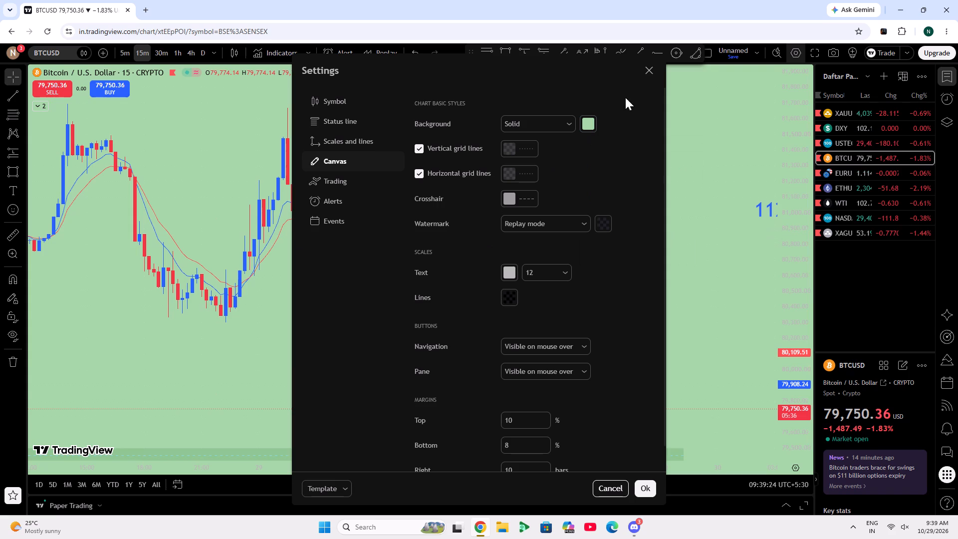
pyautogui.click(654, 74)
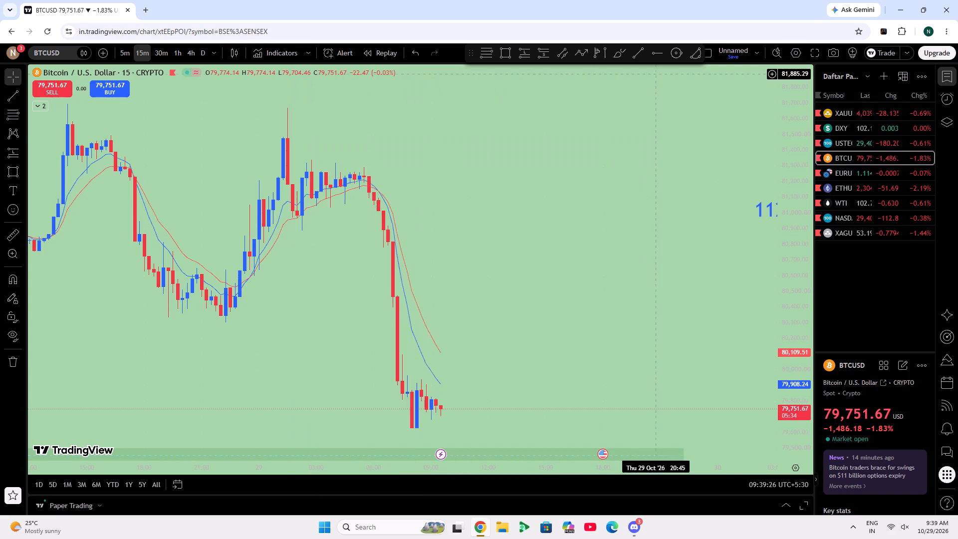
# Examine the BTCUSD candles, zone and 112211 label against the light green background.
pyautogui.moveTo(626, 254); pyautogui.dragTo(701, 220)
pyautogui.scroll(-6, 690, 254)
pyautogui.doubleClick(787, 257)
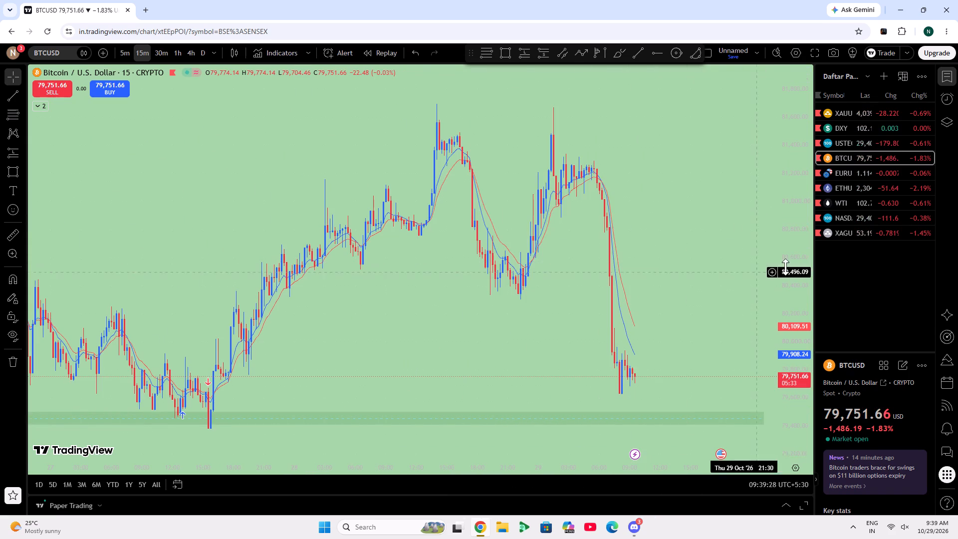
pyautogui.tripleClick(806, 255)
pyautogui.doubleClick(806, 255)
pyautogui.scroll(6, 701, 328)
pyautogui.moveTo(620, 308); pyautogui.dragTo(714, 112)
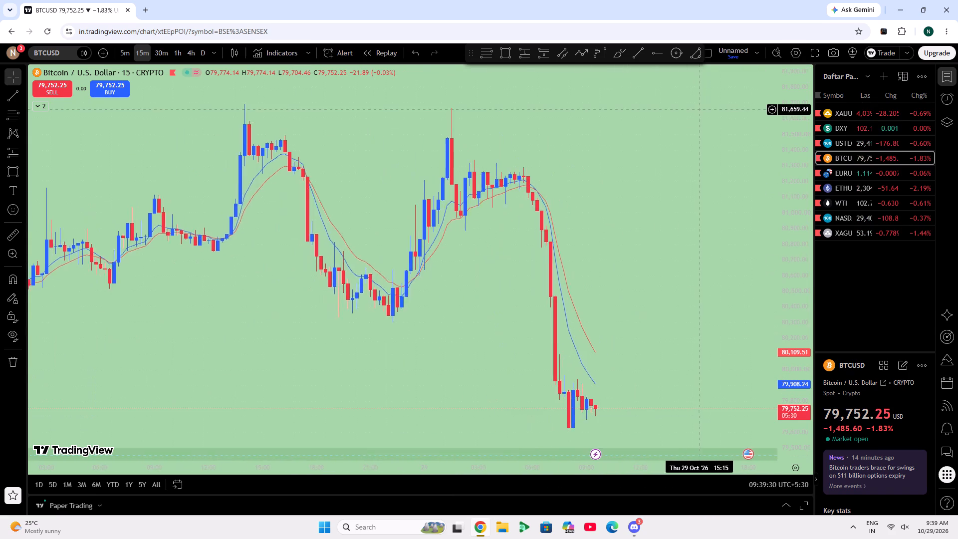
pyautogui.moveTo(714, 112); pyautogui.dragTo(777, 213)
pyautogui.scroll(-7, 641, 289)
pyautogui.moveTo(639, 291); pyautogui.dragTo(467, 232)
pyautogui.scroll(7, 544, 255)
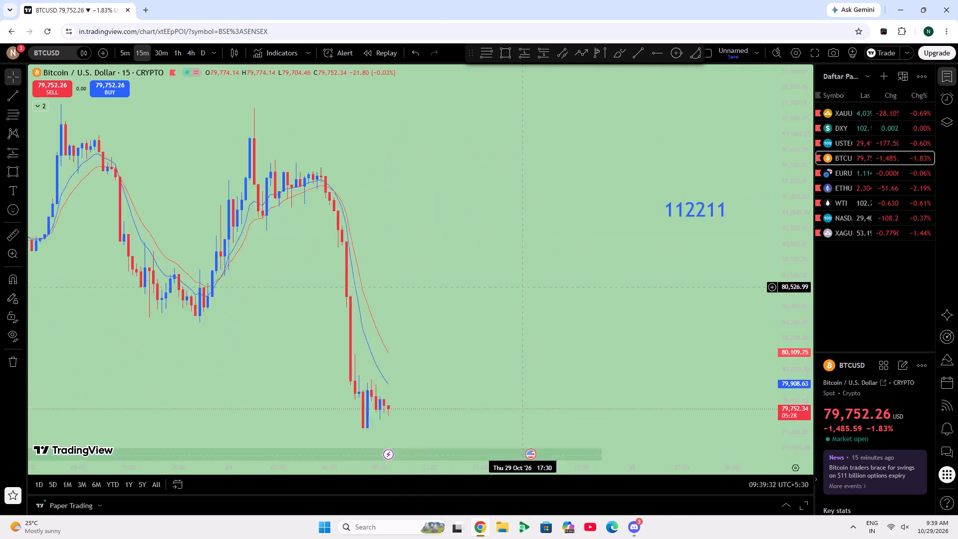
pyautogui.moveTo(336, 342); pyautogui.dragTo(514, 373)
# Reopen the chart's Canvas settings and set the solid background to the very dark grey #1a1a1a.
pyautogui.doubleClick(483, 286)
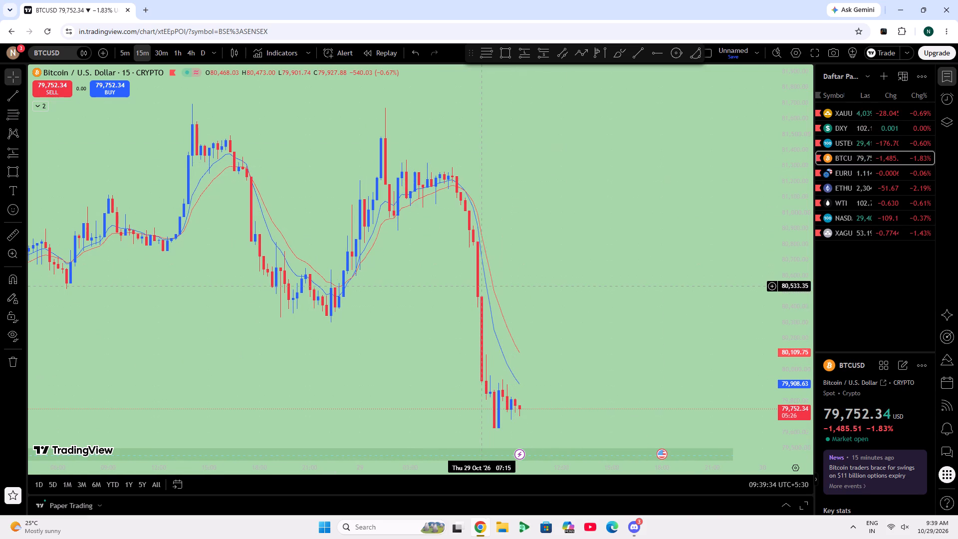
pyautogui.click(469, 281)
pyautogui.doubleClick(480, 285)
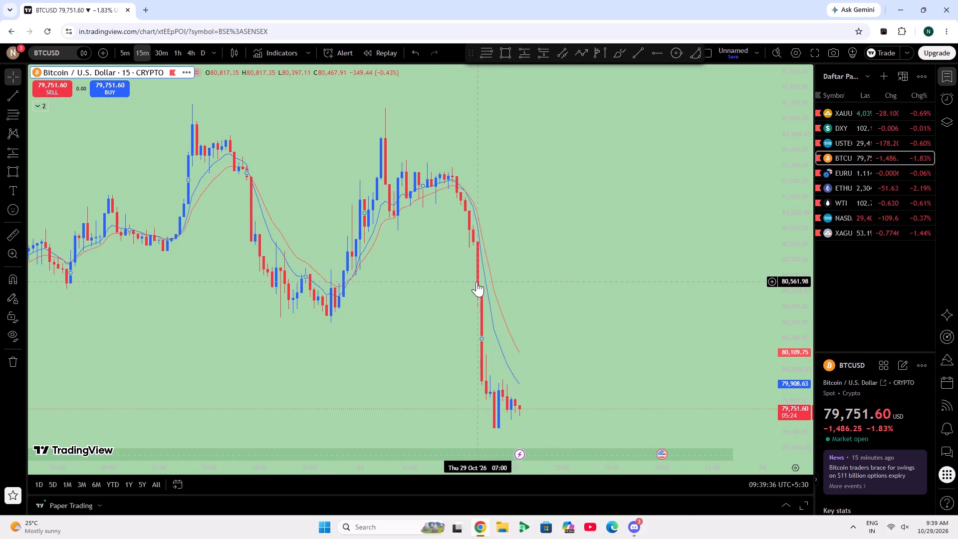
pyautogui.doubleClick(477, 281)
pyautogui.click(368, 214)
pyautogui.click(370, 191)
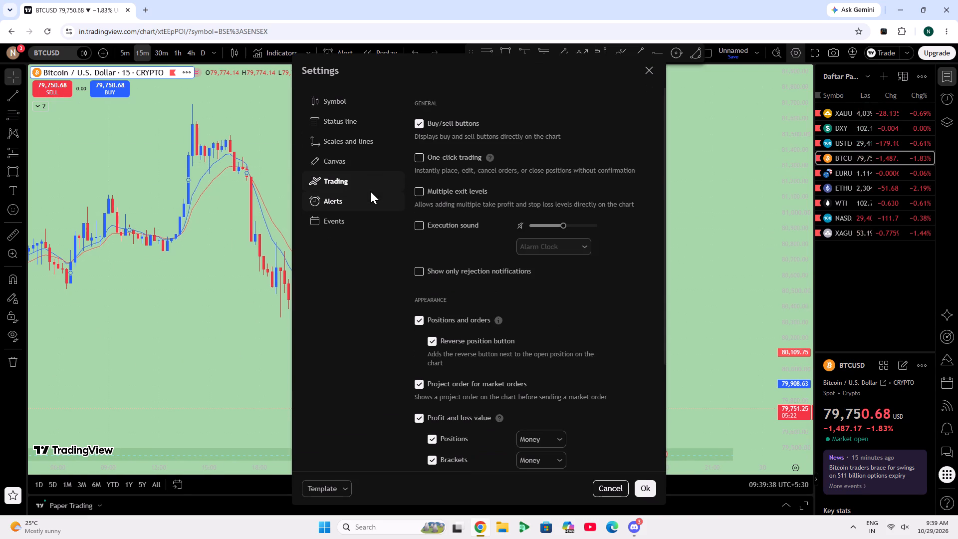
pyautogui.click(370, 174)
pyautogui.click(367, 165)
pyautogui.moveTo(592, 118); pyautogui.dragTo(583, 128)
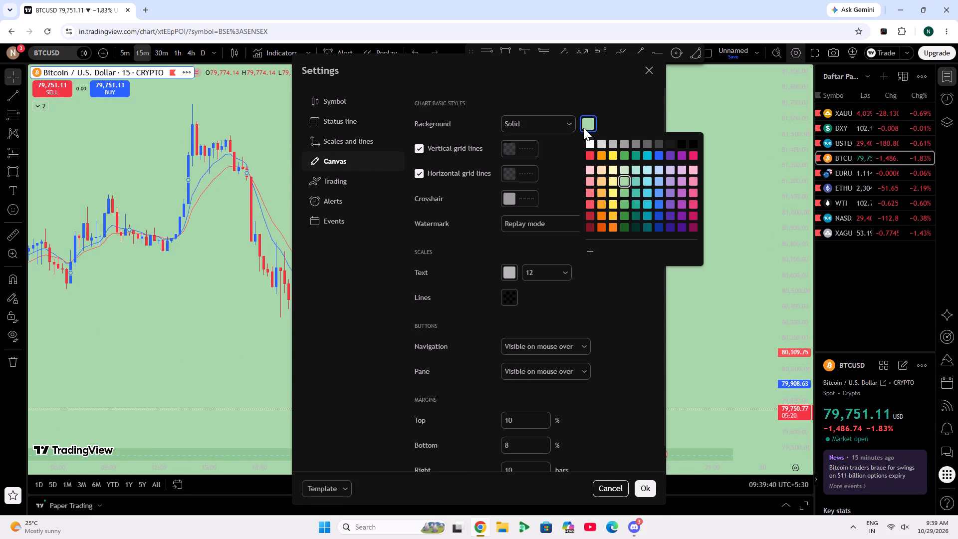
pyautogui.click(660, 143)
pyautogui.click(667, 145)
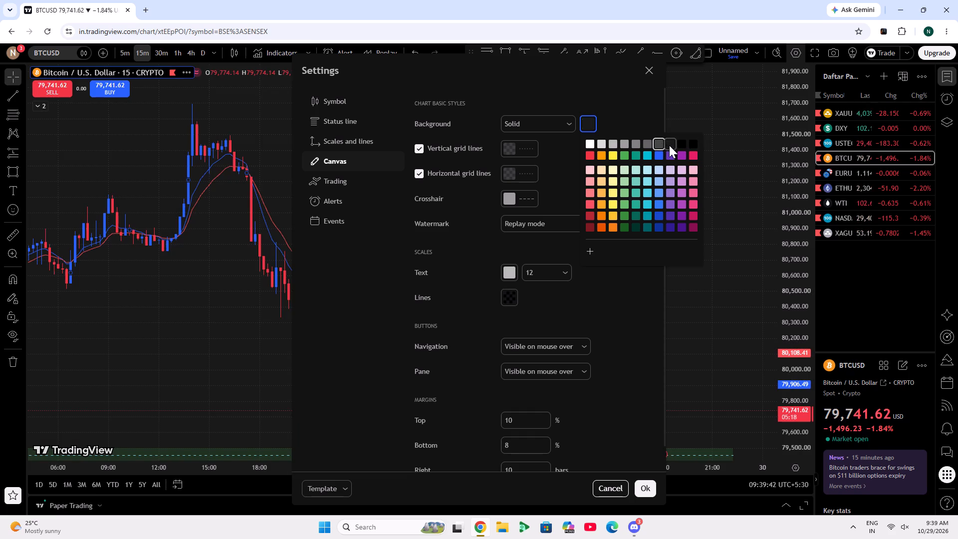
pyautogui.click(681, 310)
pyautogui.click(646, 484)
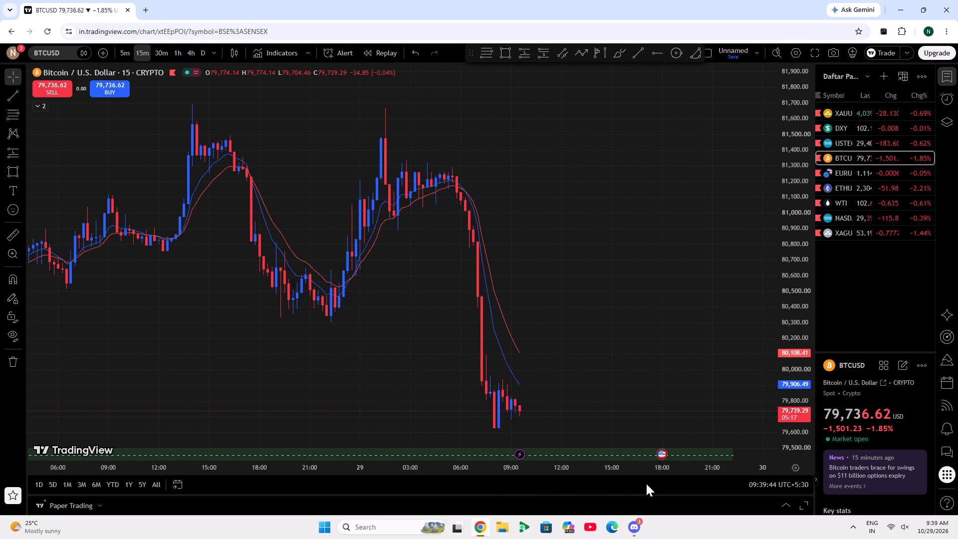
# Set the BTCUSD chart's solid background to a custom near-black shade, darker than #1a1a1a, in the Canvas settings and apply it.
pyautogui.moveTo(676, 342); pyautogui.dragTo(712, 282)
pyautogui.click(506, 307)
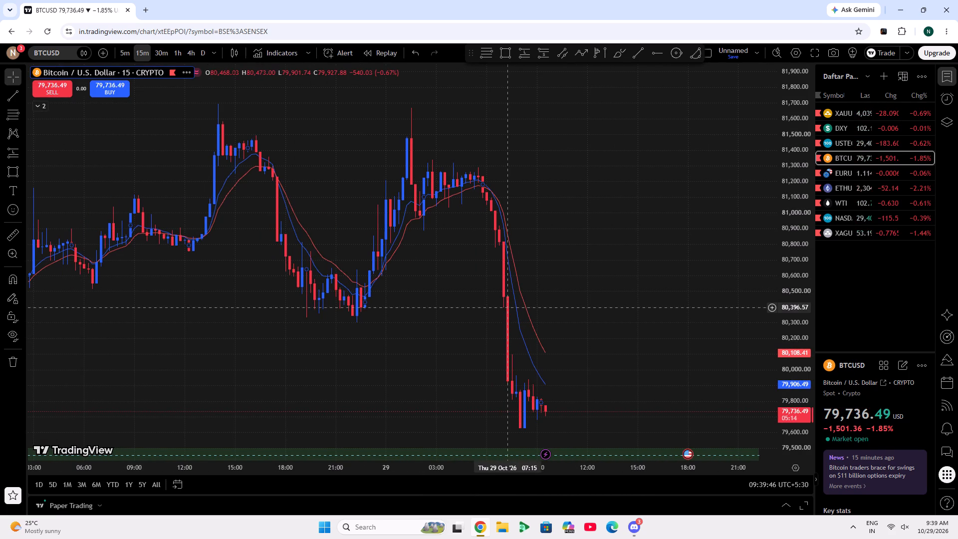
pyautogui.click(506, 307)
pyautogui.doubleClick(506, 307)
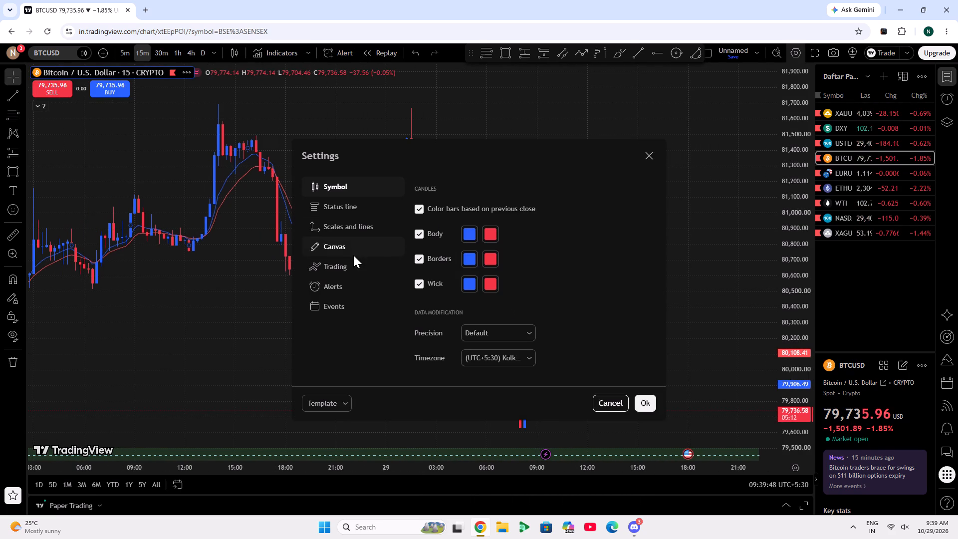
pyautogui.click(353, 255)
pyautogui.click(581, 111)
pyautogui.click(593, 133)
pyautogui.click(592, 128)
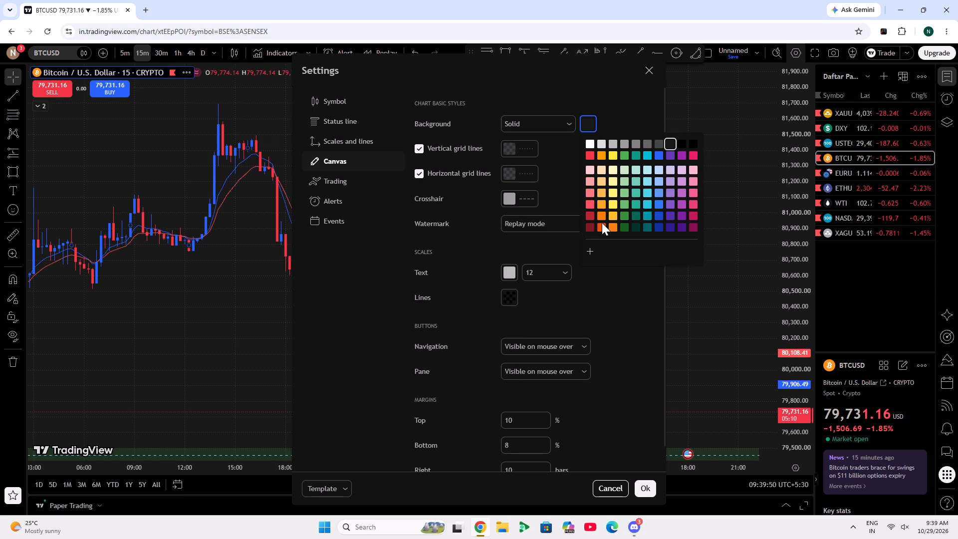
pyautogui.click(597, 249)
pyautogui.click(592, 251)
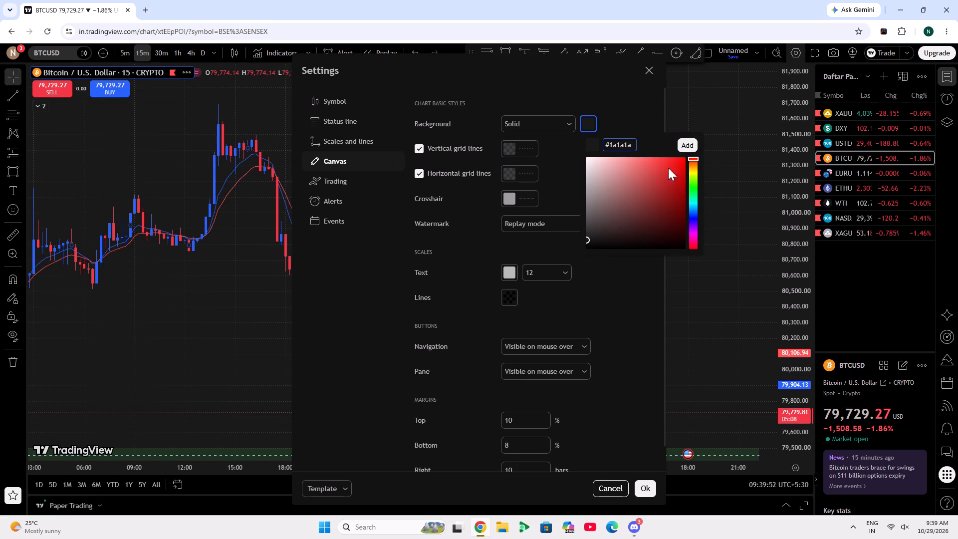
pyautogui.moveTo(681, 171); pyautogui.dragTo(599, 252)
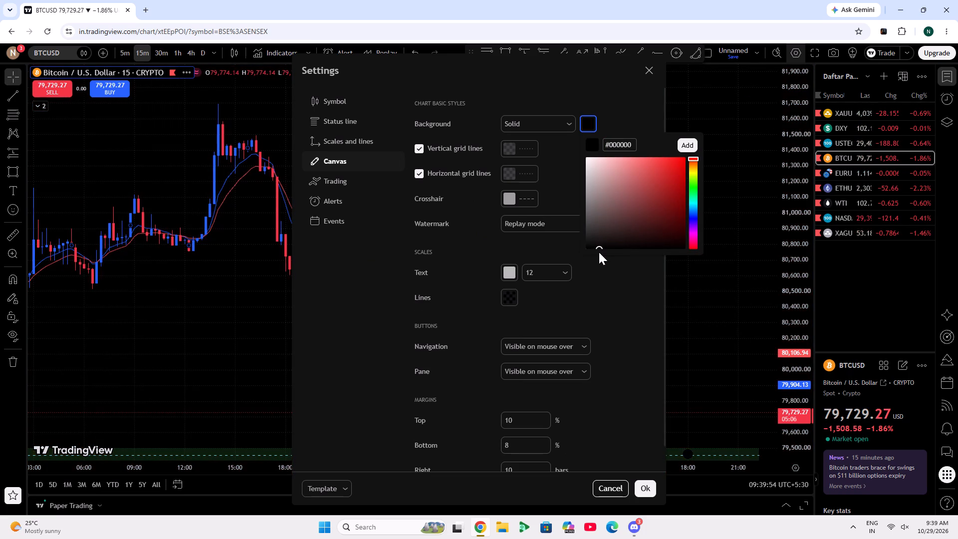
pyautogui.moveTo(599, 252); pyautogui.dragTo(609, 242)
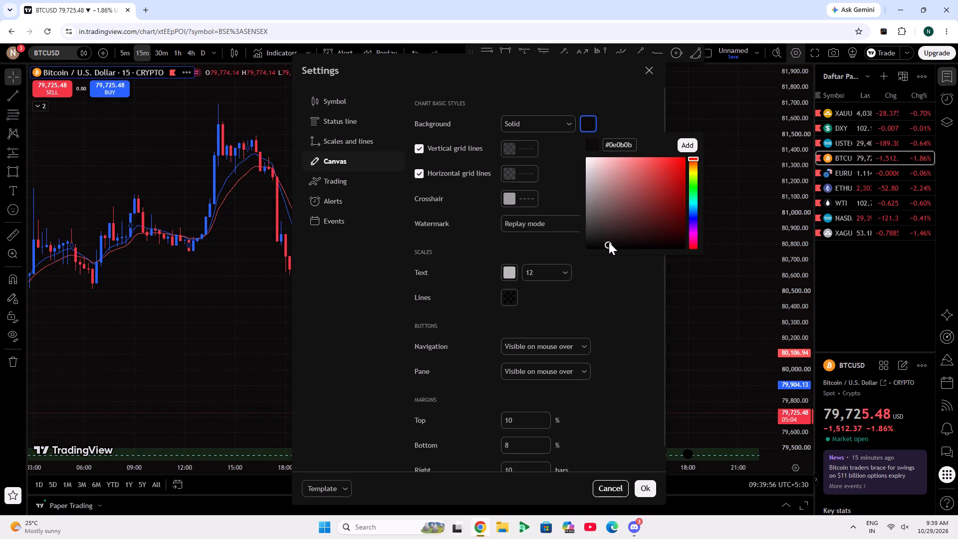
pyautogui.moveTo(609, 242); pyautogui.dragTo(607, 244)
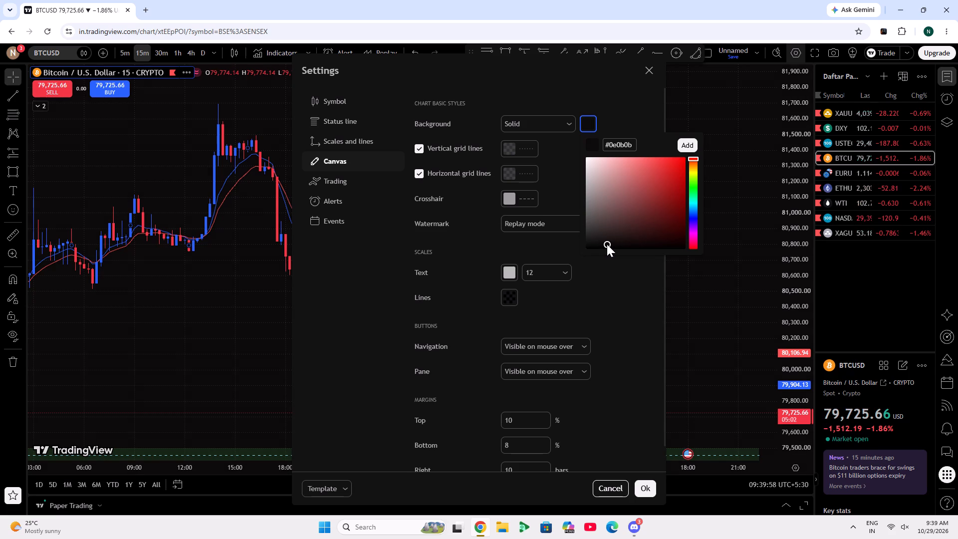
pyautogui.moveTo(607, 244); pyautogui.dragTo(605, 247)
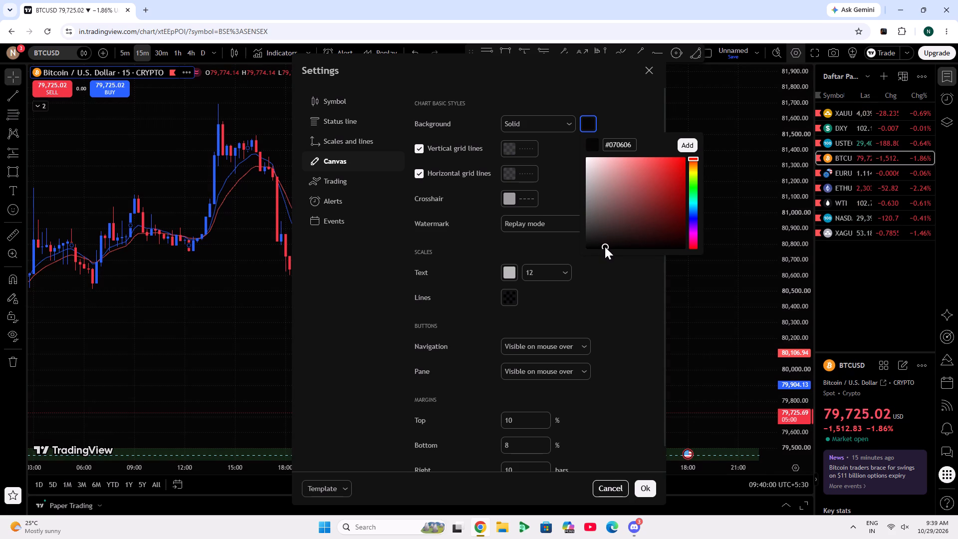
pyautogui.moveTo(605, 247); pyautogui.dragTo(603, 246)
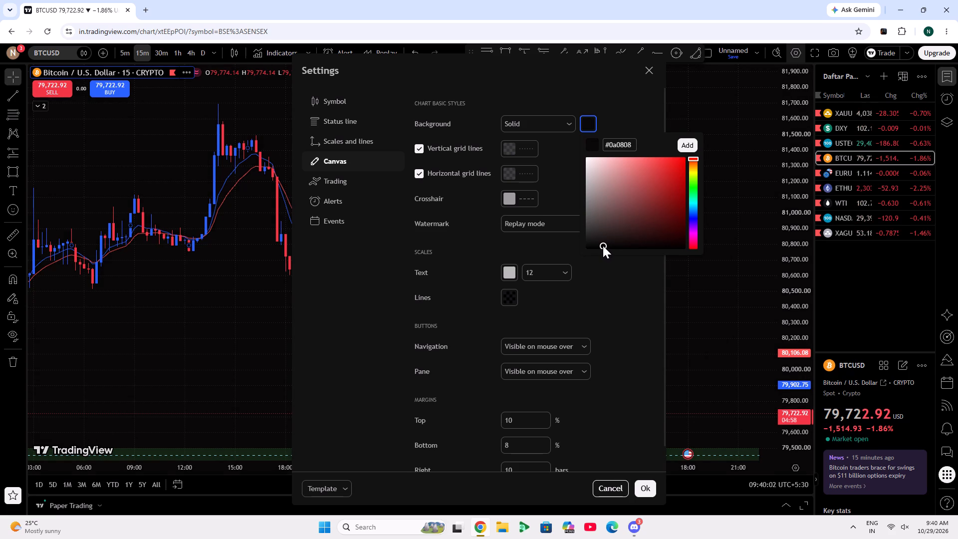
pyautogui.moveTo(603, 246); pyautogui.dragTo(605, 246)
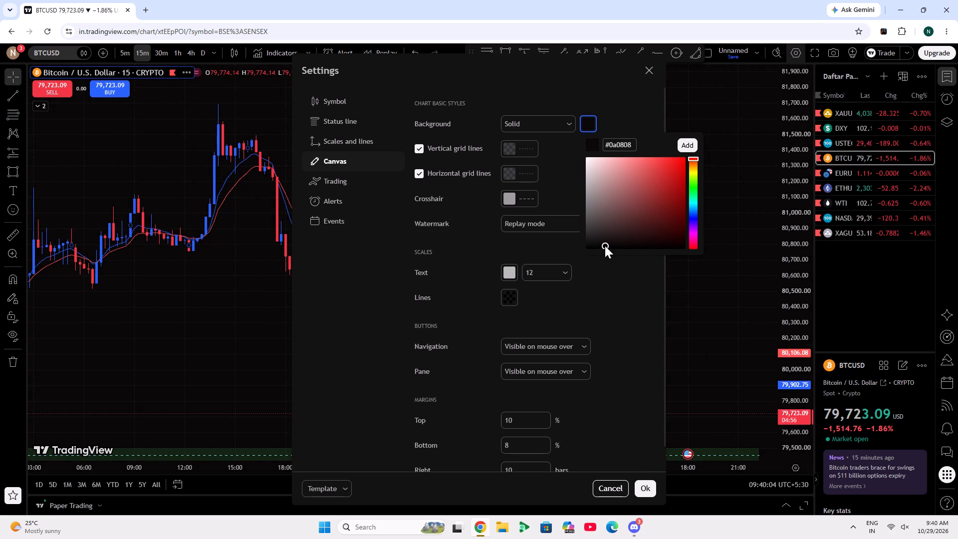
pyautogui.moveTo(605, 246); pyautogui.dragTo(608, 247)
pyautogui.click(643, 486)
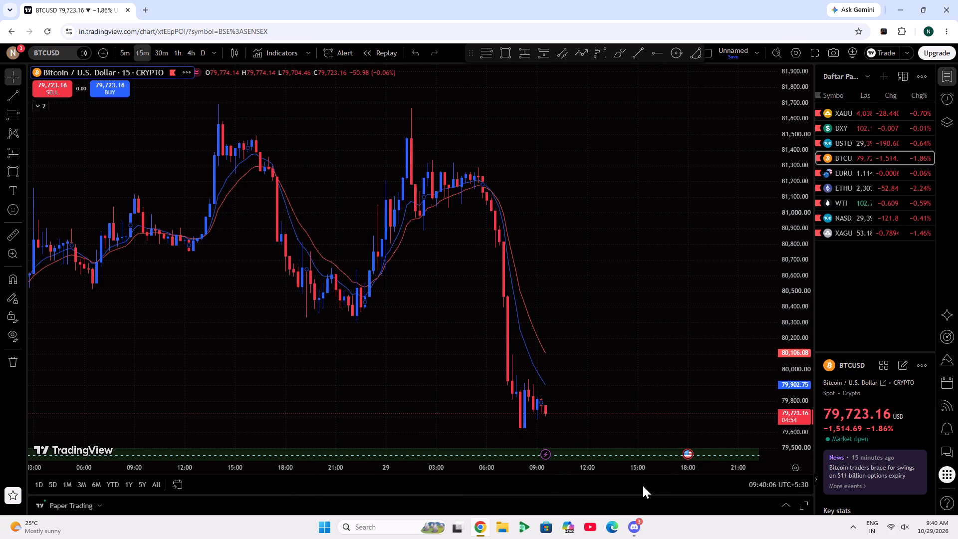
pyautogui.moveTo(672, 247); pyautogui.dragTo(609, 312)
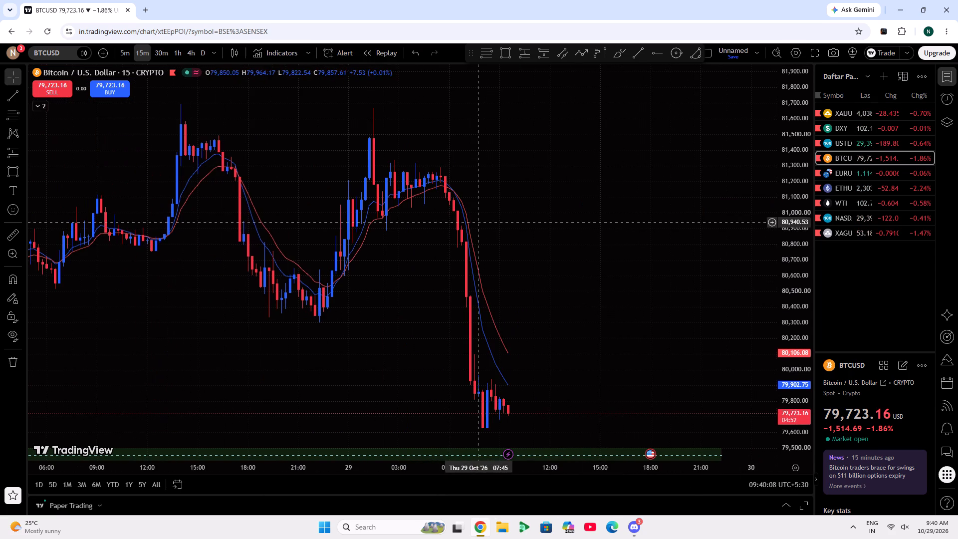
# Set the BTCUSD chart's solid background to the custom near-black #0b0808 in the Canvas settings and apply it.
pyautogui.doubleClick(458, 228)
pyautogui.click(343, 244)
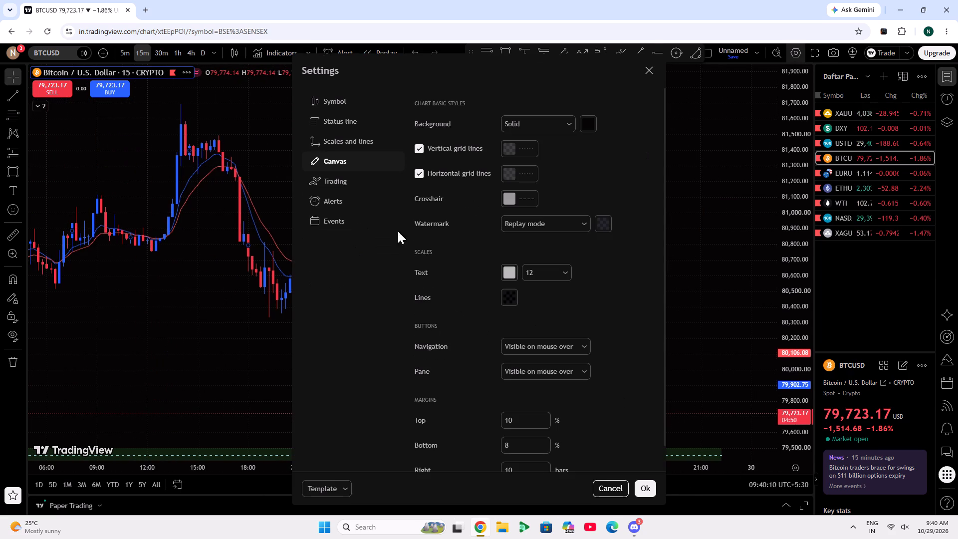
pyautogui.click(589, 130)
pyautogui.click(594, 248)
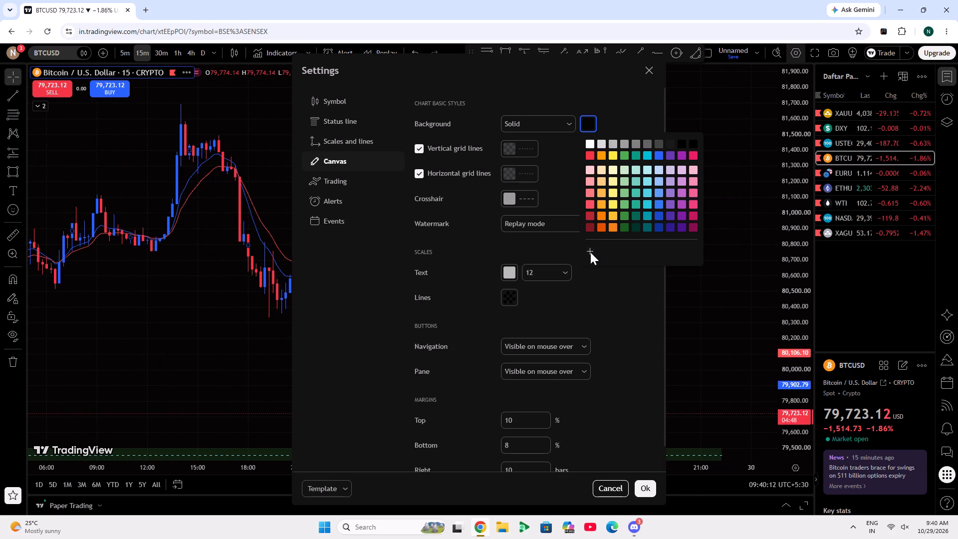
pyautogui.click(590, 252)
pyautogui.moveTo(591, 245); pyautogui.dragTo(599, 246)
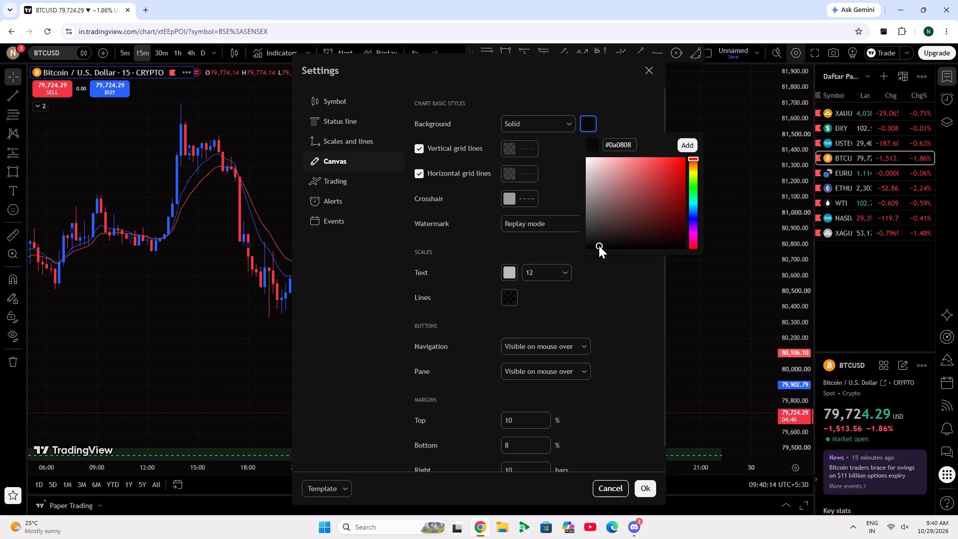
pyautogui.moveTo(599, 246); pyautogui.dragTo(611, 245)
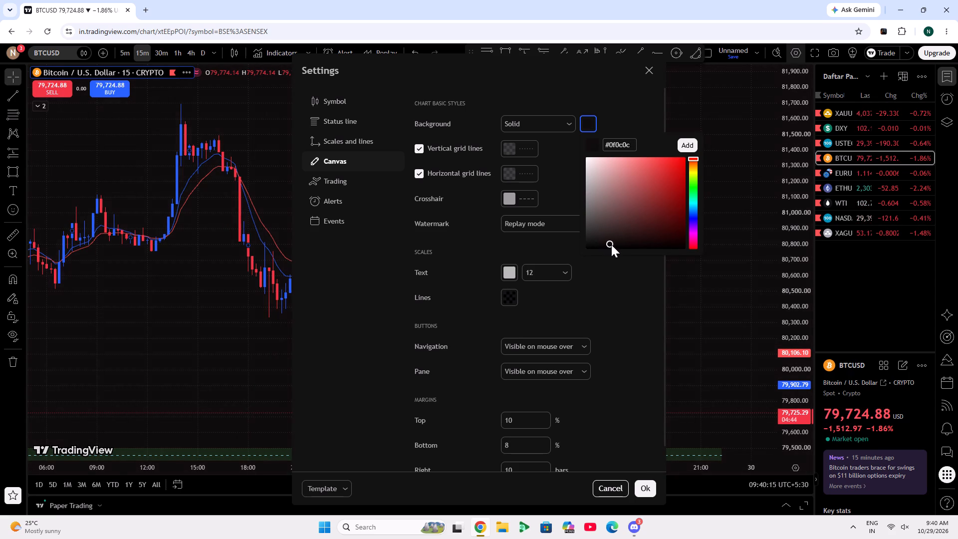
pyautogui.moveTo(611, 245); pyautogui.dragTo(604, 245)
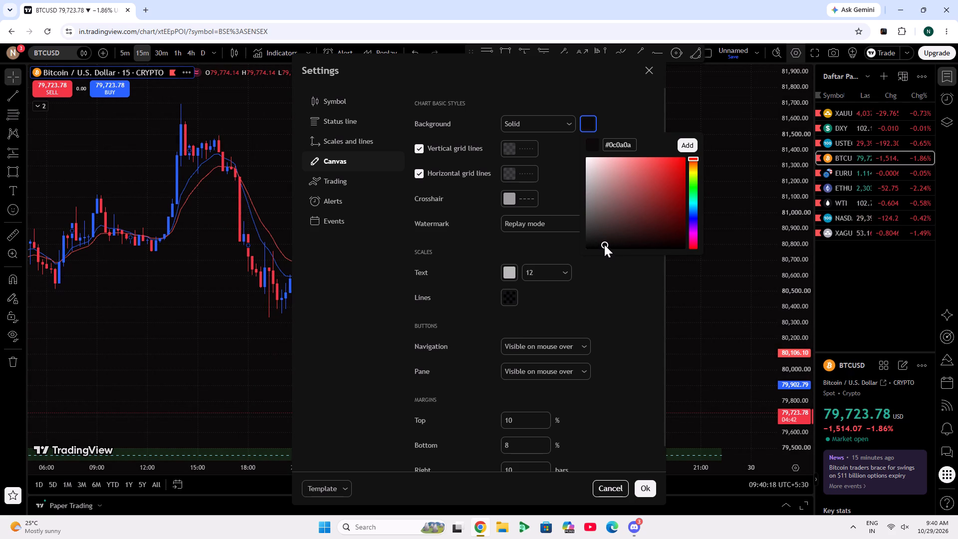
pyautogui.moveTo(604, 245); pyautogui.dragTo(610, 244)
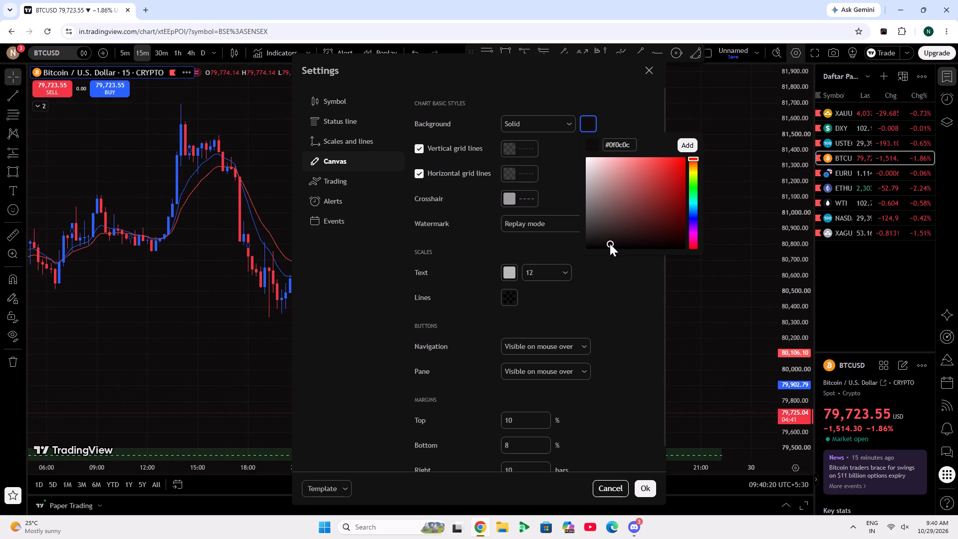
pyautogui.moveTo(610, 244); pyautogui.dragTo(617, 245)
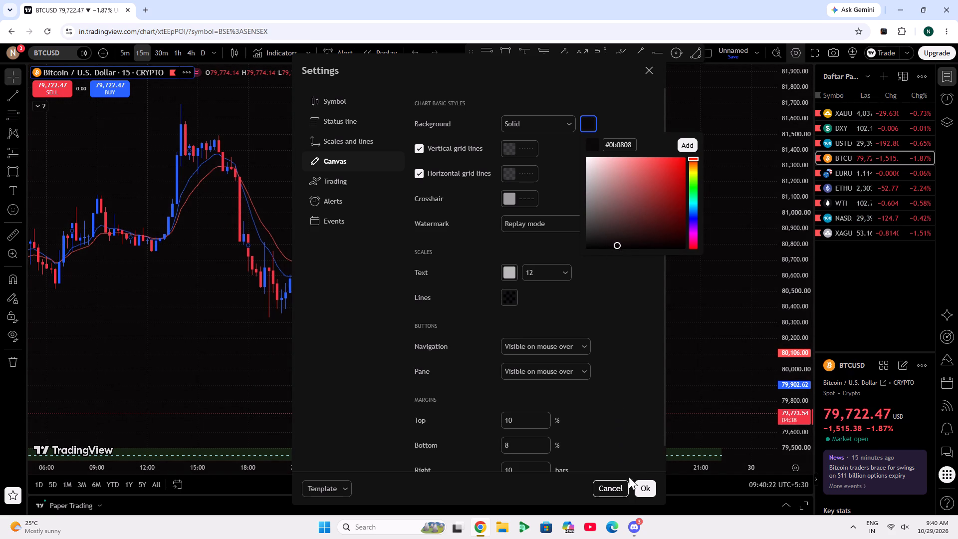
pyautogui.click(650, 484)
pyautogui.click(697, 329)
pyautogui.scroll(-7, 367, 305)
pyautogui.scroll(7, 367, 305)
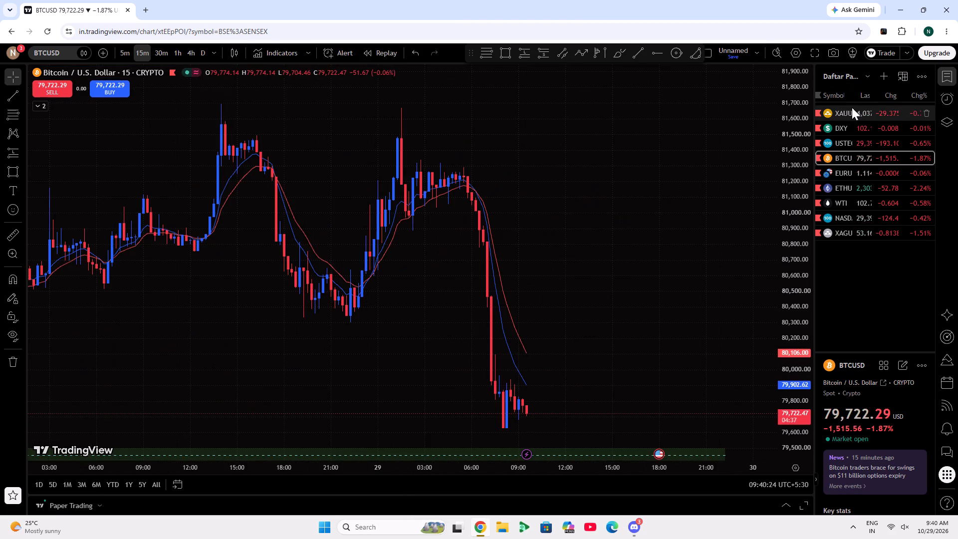
# Switch the chart from BTCUSD to XAUUSD using the watchlist symbol.
pyautogui.click(851, 107)
pyautogui.scroll(6, 572, 271)
pyautogui.scroll(-6, 572, 272)
pyautogui.scroll(7, 600, 302)
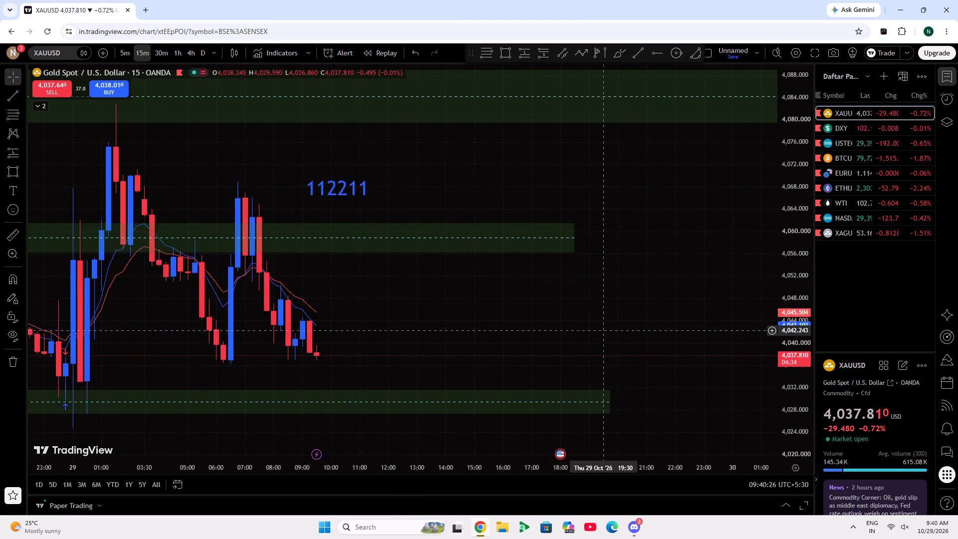
pyautogui.moveTo(508, 316); pyautogui.dragTo(823, 299)
pyautogui.tripleClick(795, 287)
pyautogui.click(795, 287)
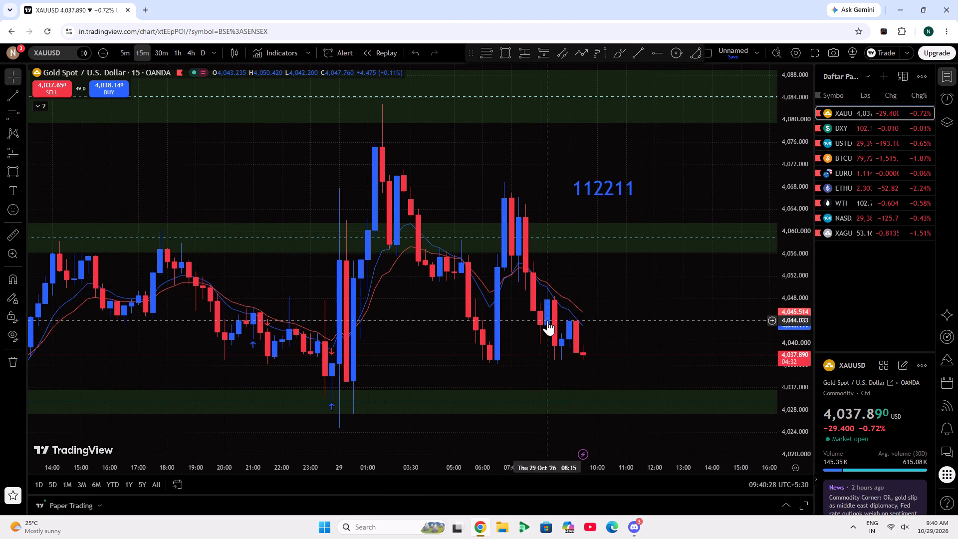
# Set the XAUUSD chart's solid background to the custom near-black #070505 in the Canvas settings and apply it.
pyautogui.doubleClick(547, 320)
pyautogui.click(351, 249)
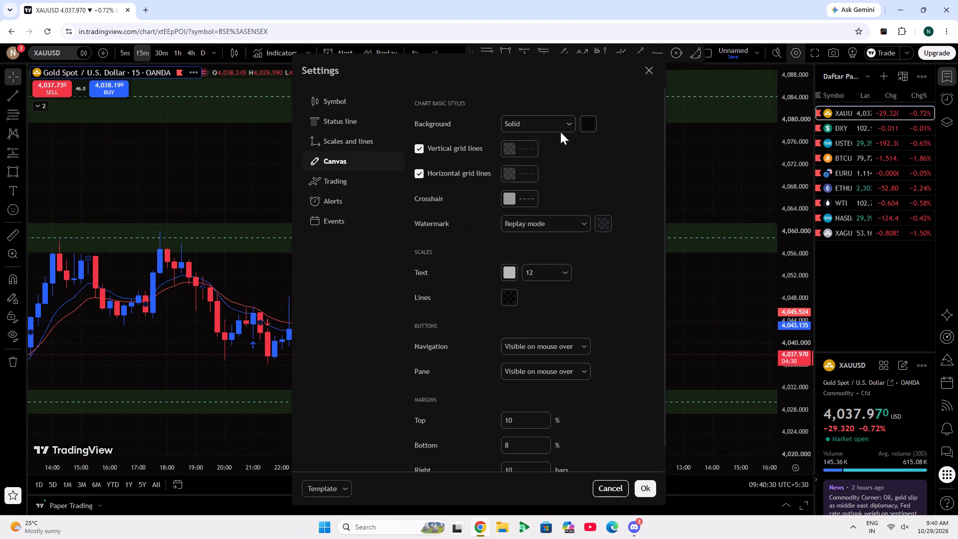
pyautogui.doubleClick(601, 125)
pyautogui.click(591, 123)
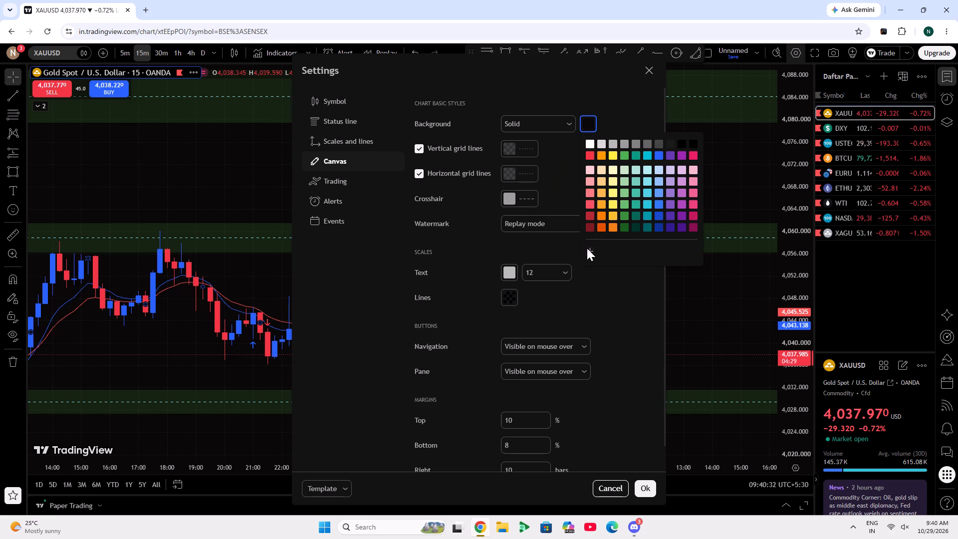
pyautogui.click(587, 248)
pyautogui.moveTo(602, 245); pyautogui.dragTo(594, 234)
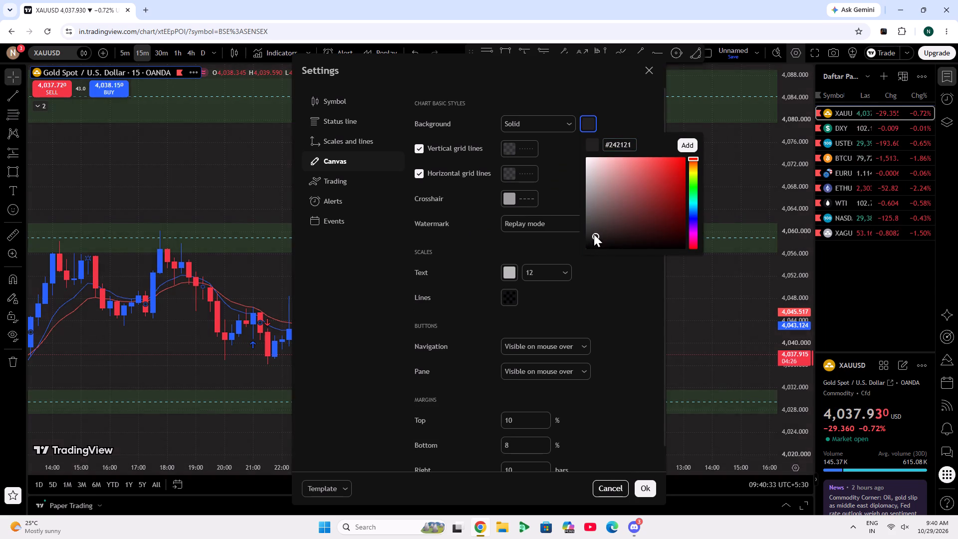
pyautogui.moveTo(594, 234); pyautogui.dragTo(655, 289)
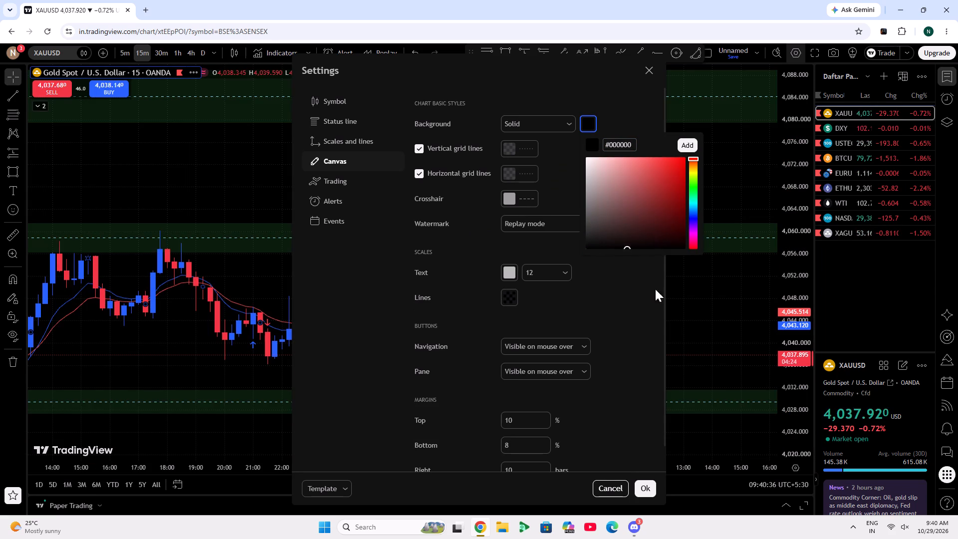
pyautogui.moveTo(655, 289); pyautogui.dragTo(447, 283)
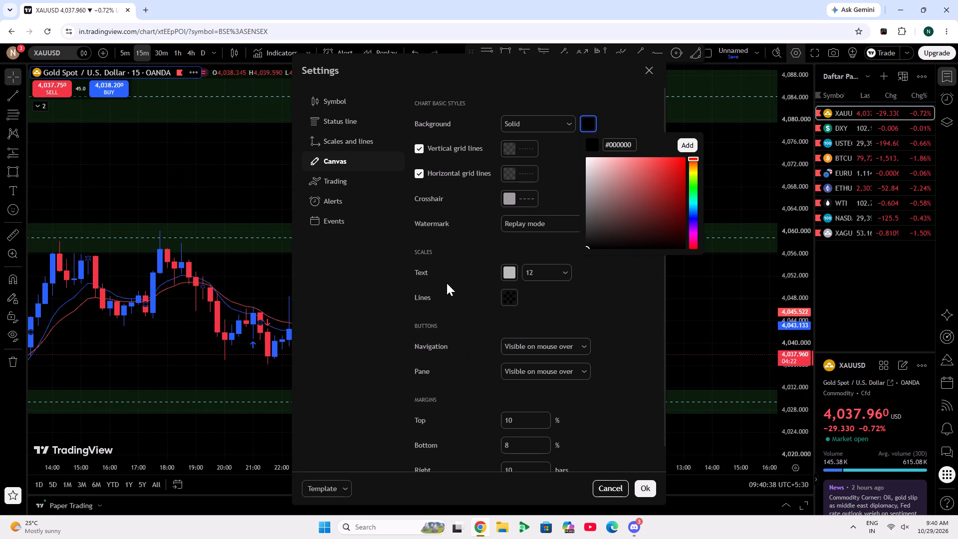
pyautogui.moveTo(447, 283); pyautogui.dragTo(537, 249)
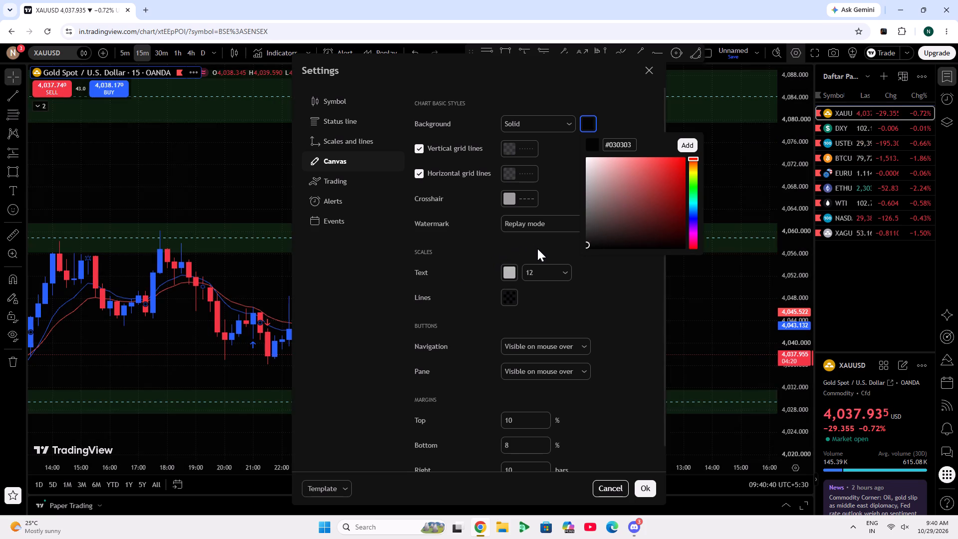
pyautogui.moveTo(537, 249); pyautogui.dragTo(600, 253)
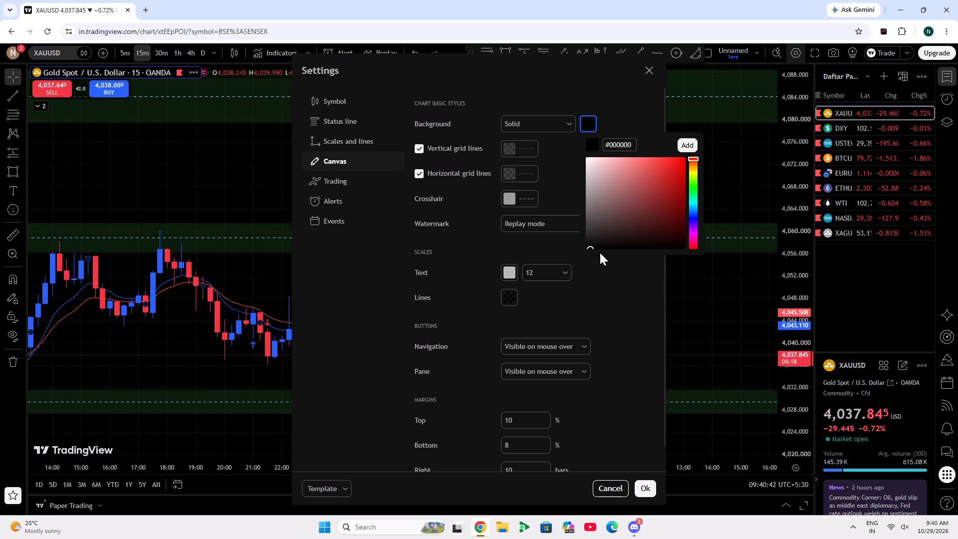
pyautogui.moveTo(600, 253); pyautogui.dragTo(612, 246)
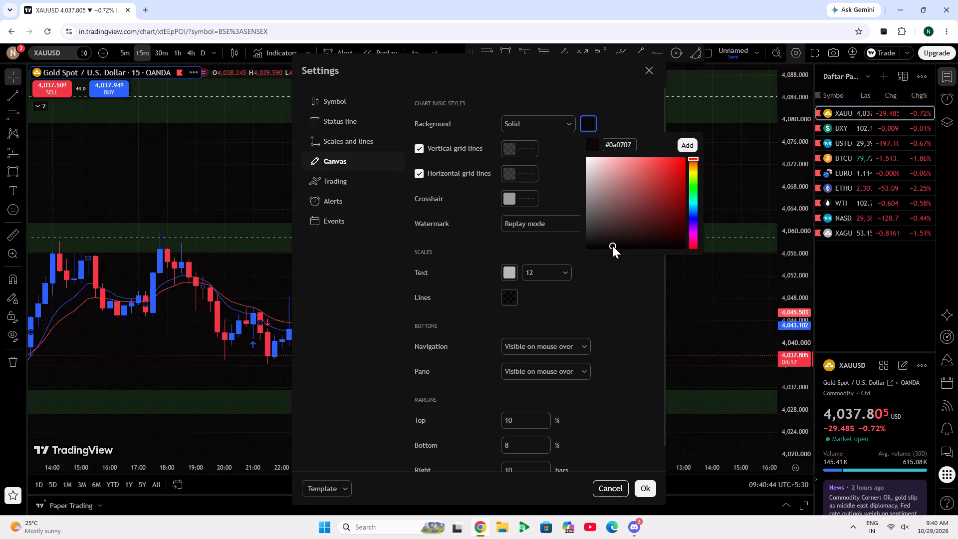
pyautogui.moveTo(612, 246); pyautogui.dragTo(610, 248)
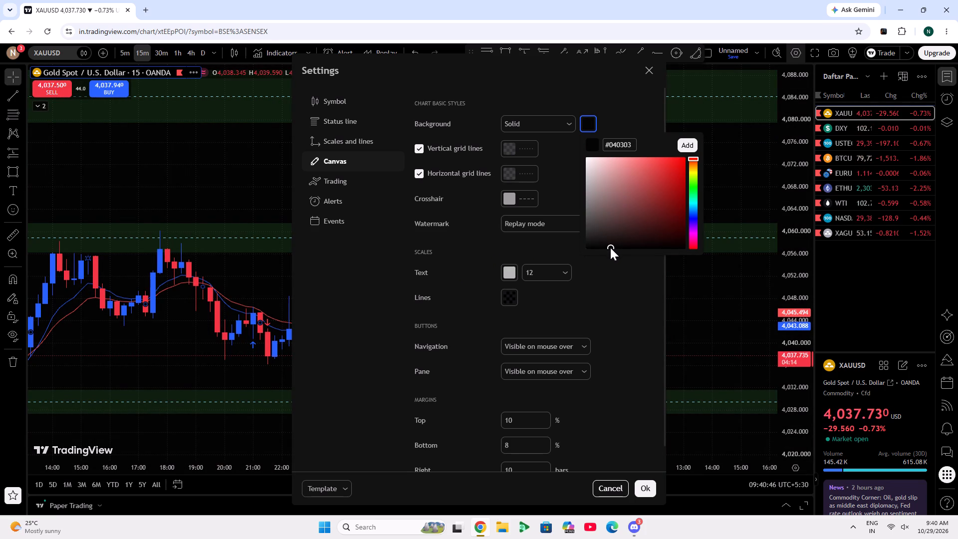
pyautogui.moveTo(610, 248); pyautogui.dragTo(610, 247)
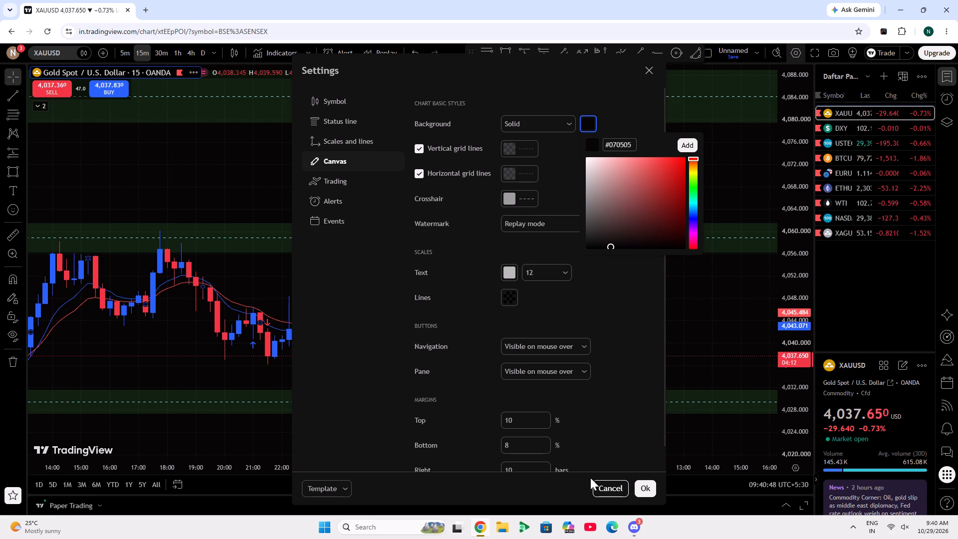
pyautogui.click(640, 489)
pyautogui.click(640, 316)
pyautogui.scroll(-5, 640, 316)
pyautogui.scroll(7, 640, 316)
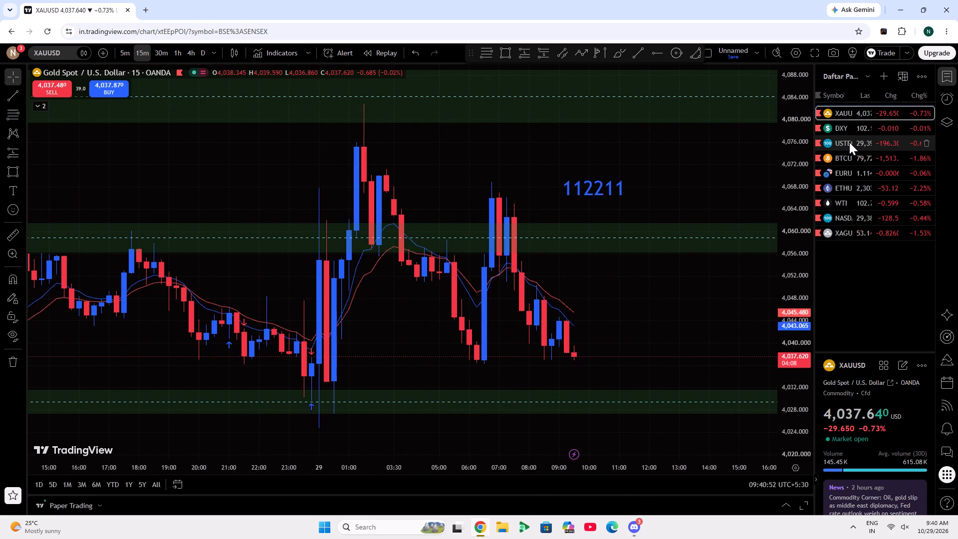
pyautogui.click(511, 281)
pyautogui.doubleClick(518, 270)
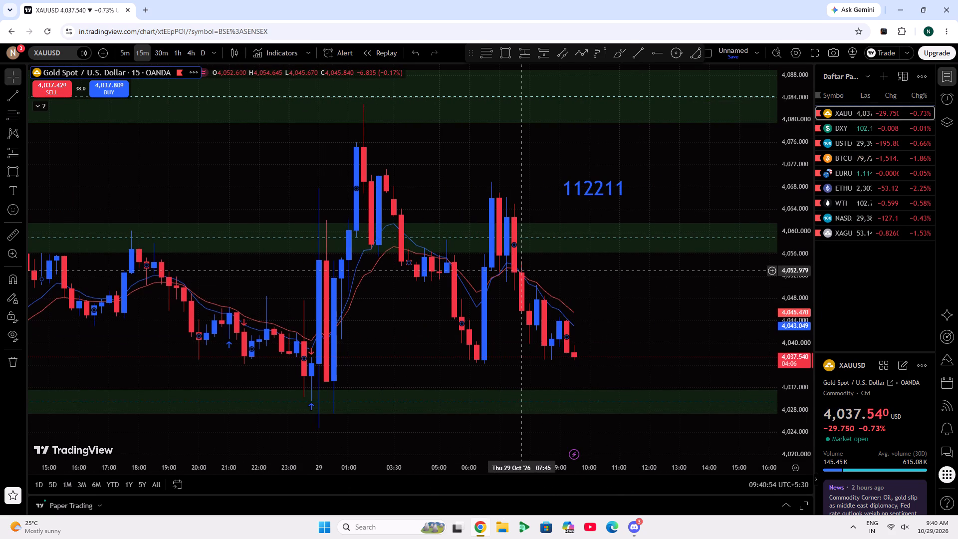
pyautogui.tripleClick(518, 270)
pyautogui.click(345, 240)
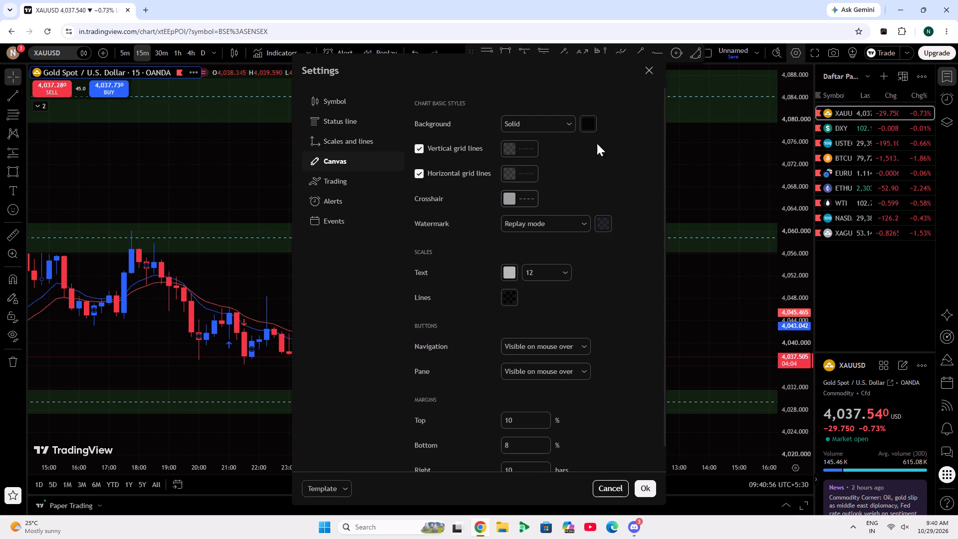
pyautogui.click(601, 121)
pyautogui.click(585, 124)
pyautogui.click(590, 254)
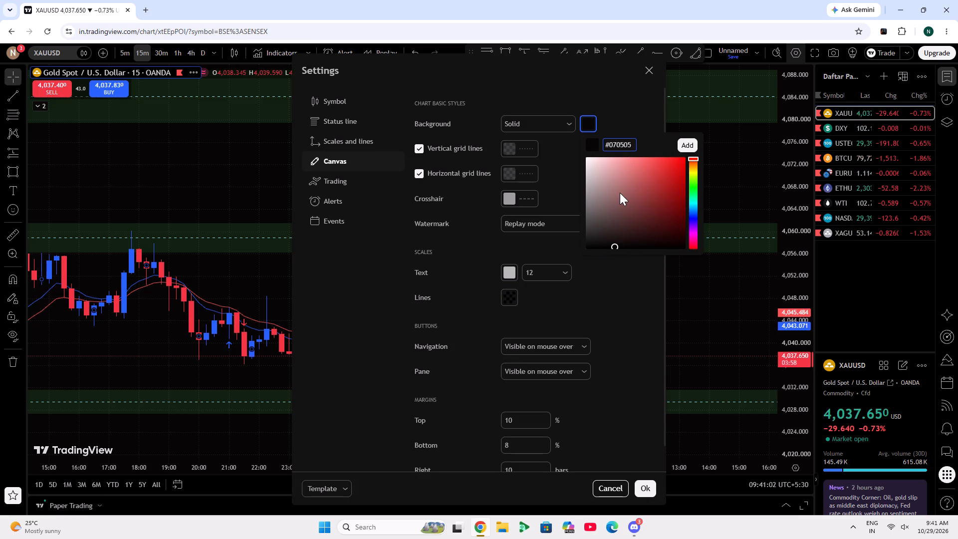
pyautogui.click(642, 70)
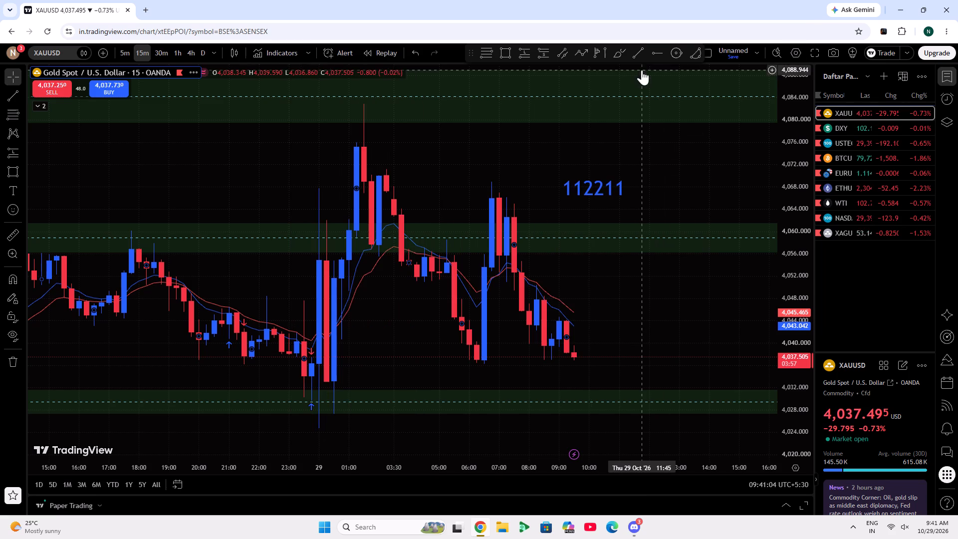
# Draw a Fibonacci retracement from the 01:30 high at about 4,082.8 down to about 4,036, extending past the latest candles.
pyautogui.moveTo(647, 172); pyautogui.dragTo(599, 171)
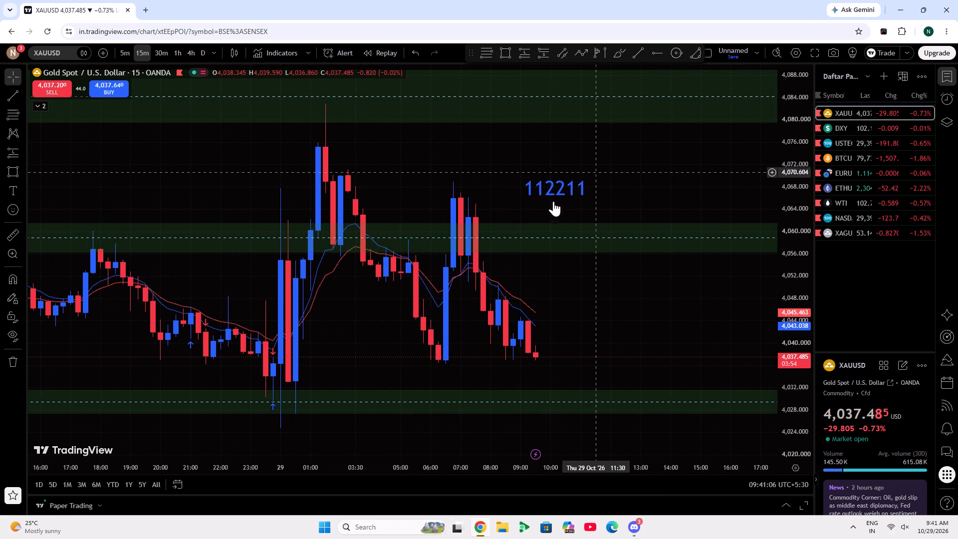
pyautogui.click(484, 40)
pyautogui.click(479, 49)
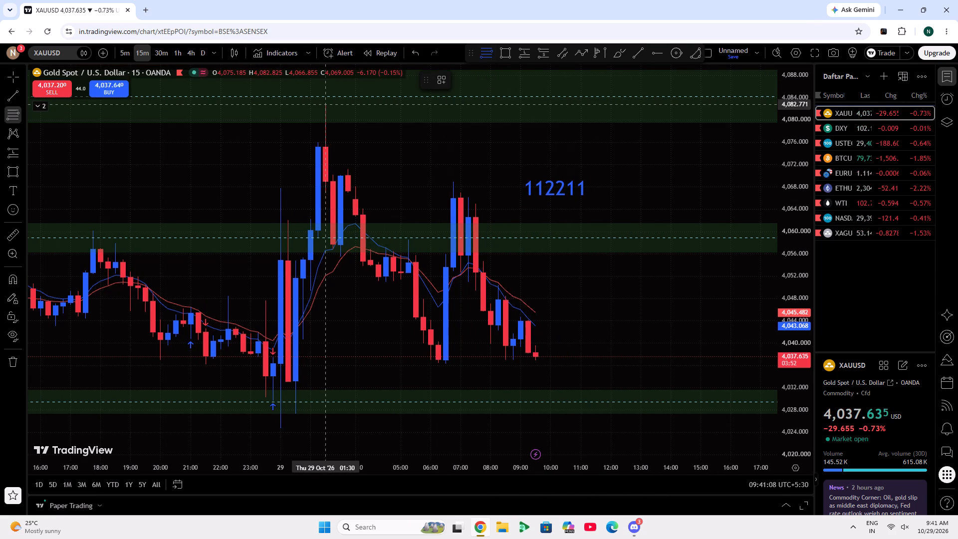
pyautogui.click(325, 104)
pyautogui.click(664, 365)
pyautogui.click(722, 336)
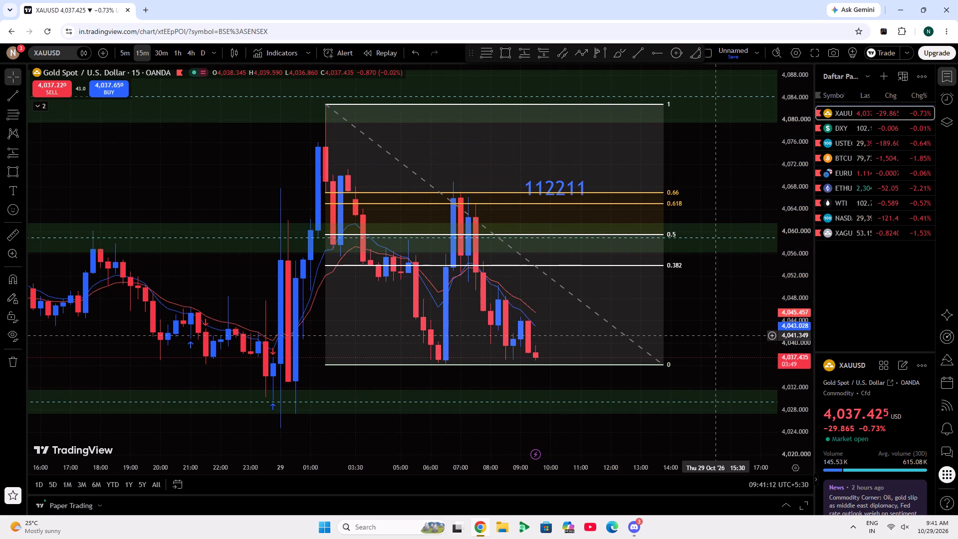
# Place a short position with its entry at about 4,055.75 at 07:15 and its stop at about 4,065.24.
pyautogui.click(542, 51)
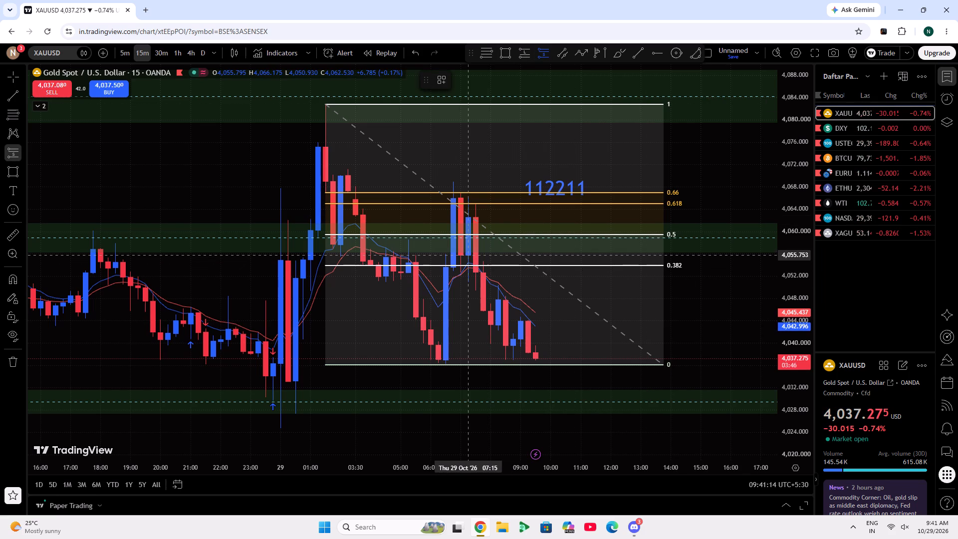
pyautogui.click(470, 255)
pyautogui.moveTo(468, 191); pyautogui.dragTo(467, 190)
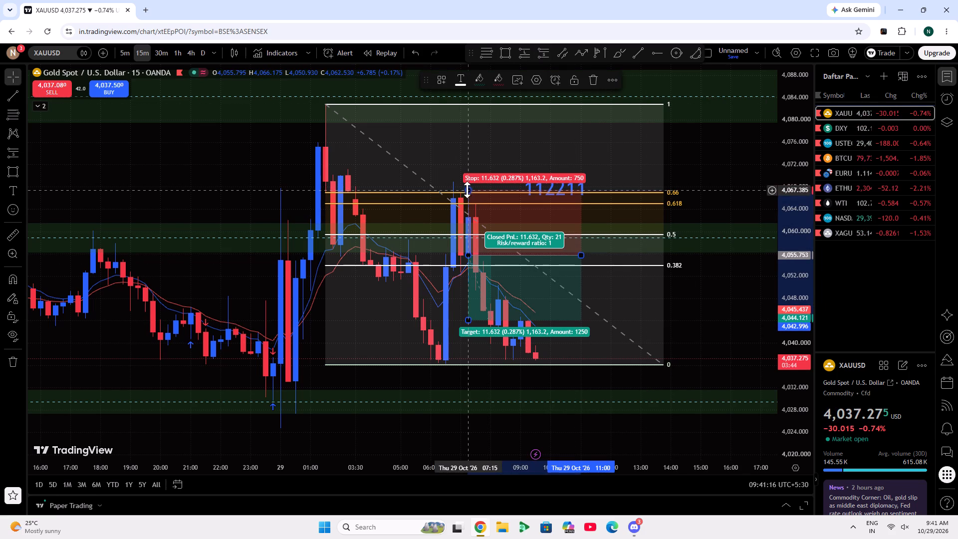
pyautogui.moveTo(467, 190); pyautogui.dragTo(496, 202)
# Switch the XAUUSD chart to the 5-minute timeframe.
pyautogui.click(116, 47)
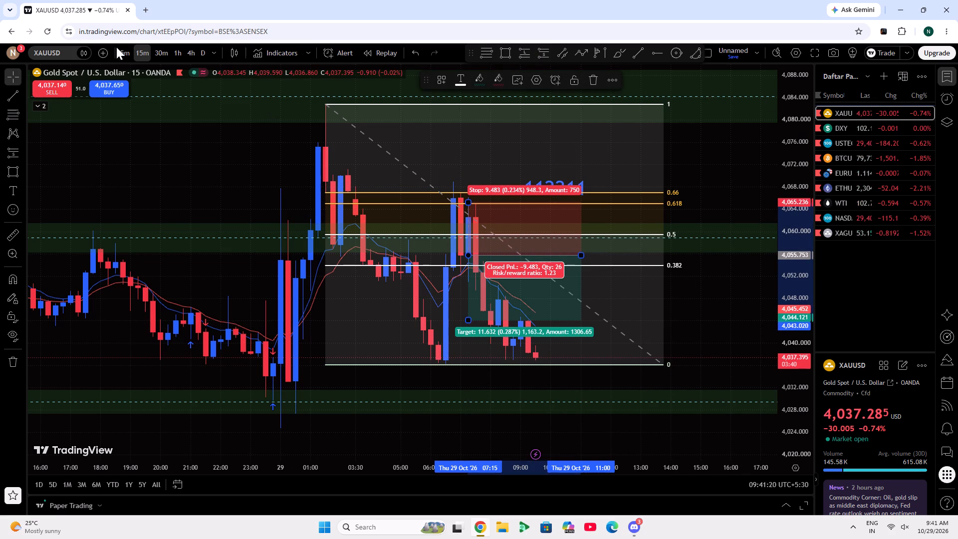
pyautogui.click(127, 49)
pyautogui.scroll(-2, 242, 155)
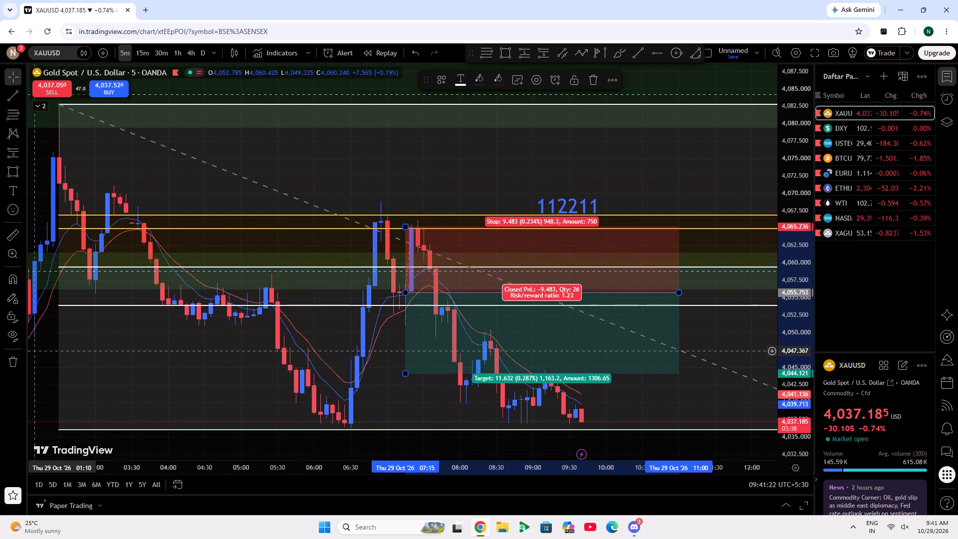
pyautogui.click(33, 350)
# Move the short position to an entry of about 4,060.63 at 07:05 and tighten its stop to about 4,066.15.
pyautogui.moveTo(458, 298); pyautogui.dragTo(450, 288)
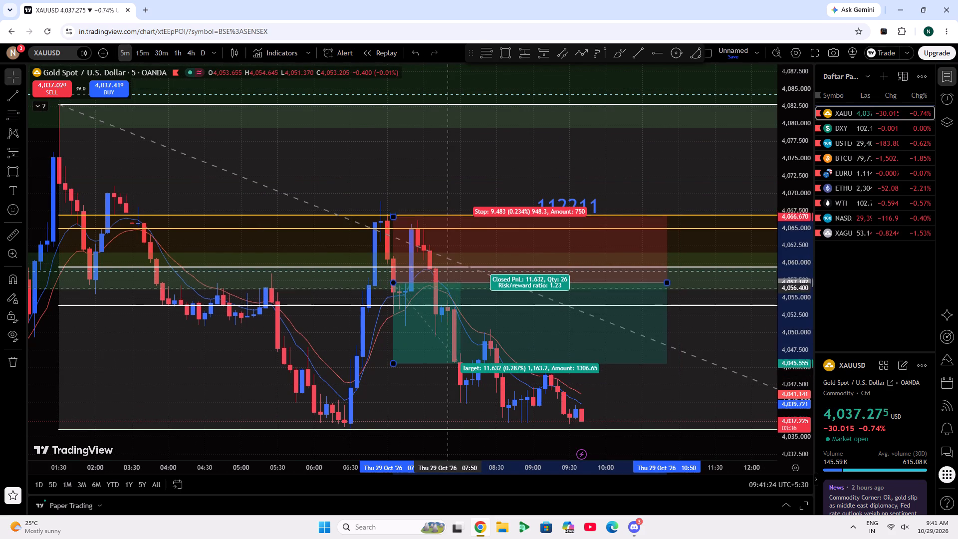
pyautogui.moveTo(450, 288); pyautogui.dragTo(446, 264)
pyautogui.moveTo(394, 190); pyautogui.dragTo(394, 216)
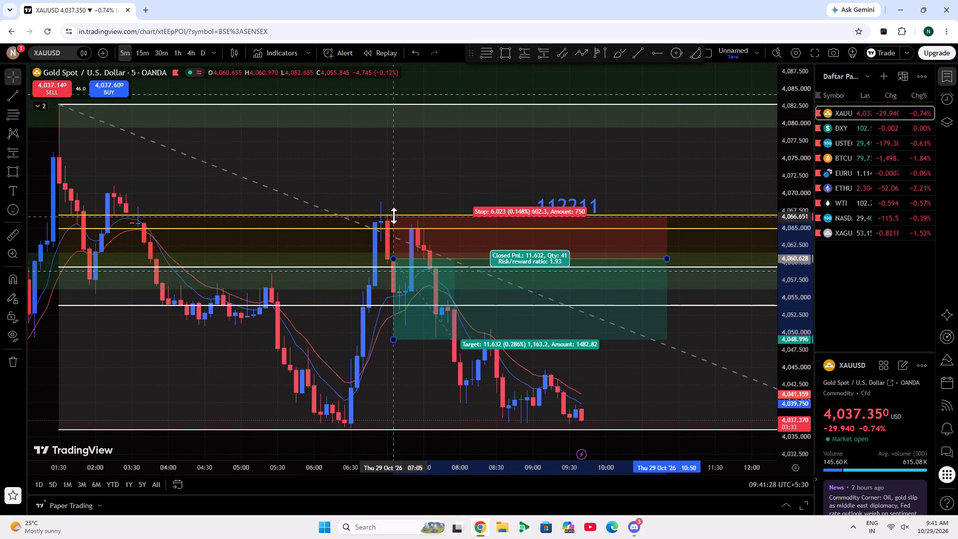
pyautogui.moveTo(394, 216); pyautogui.dragTo(400, 220)
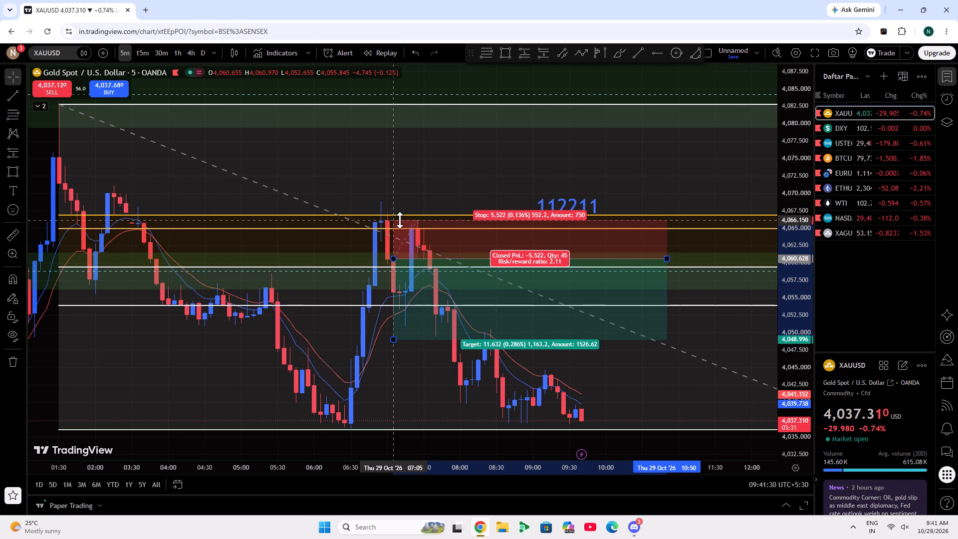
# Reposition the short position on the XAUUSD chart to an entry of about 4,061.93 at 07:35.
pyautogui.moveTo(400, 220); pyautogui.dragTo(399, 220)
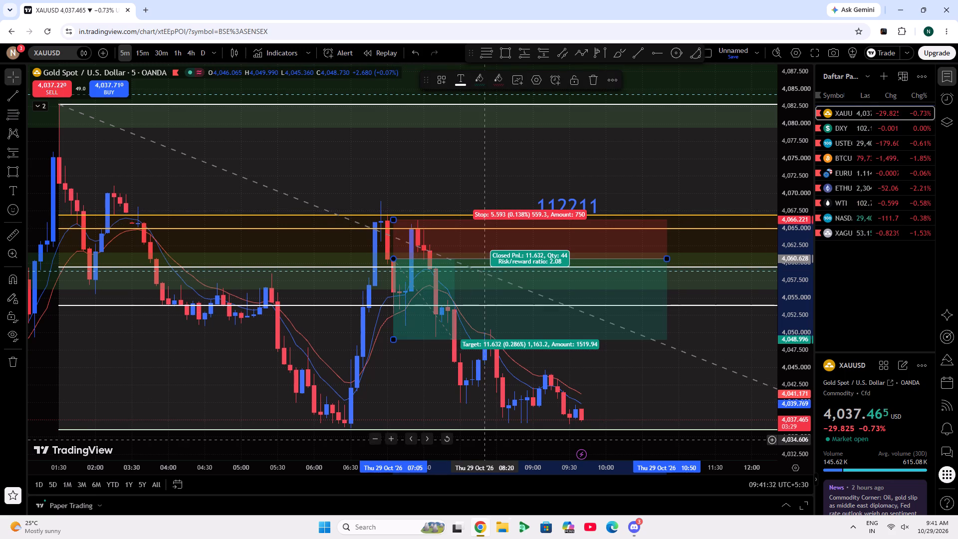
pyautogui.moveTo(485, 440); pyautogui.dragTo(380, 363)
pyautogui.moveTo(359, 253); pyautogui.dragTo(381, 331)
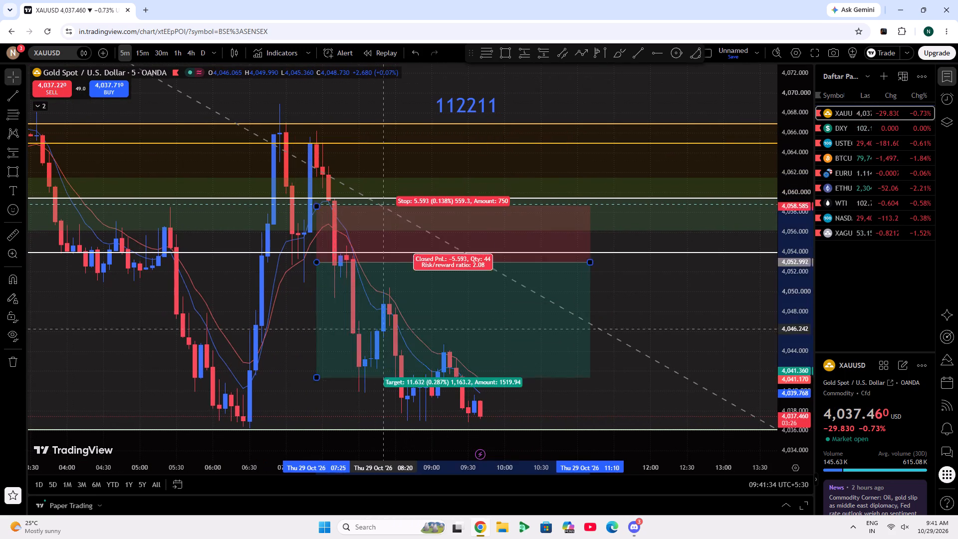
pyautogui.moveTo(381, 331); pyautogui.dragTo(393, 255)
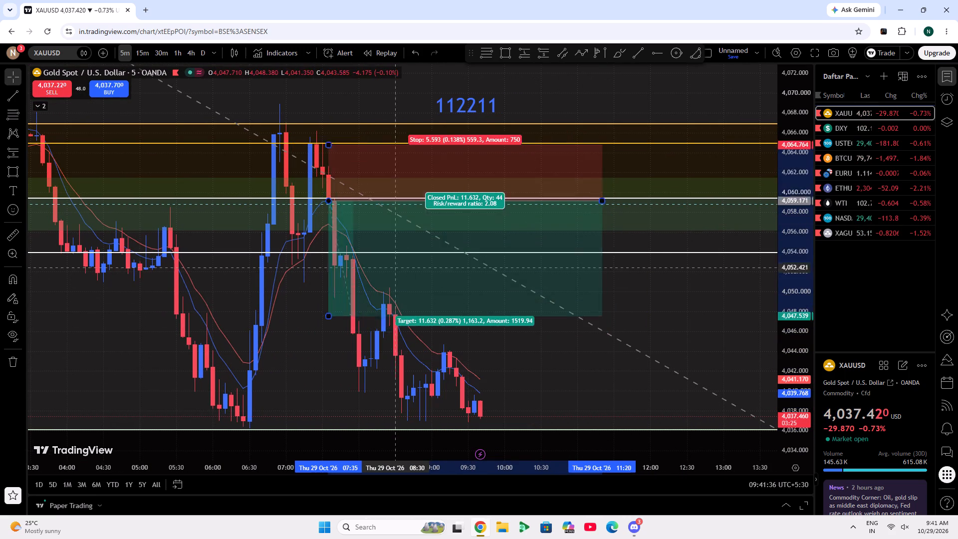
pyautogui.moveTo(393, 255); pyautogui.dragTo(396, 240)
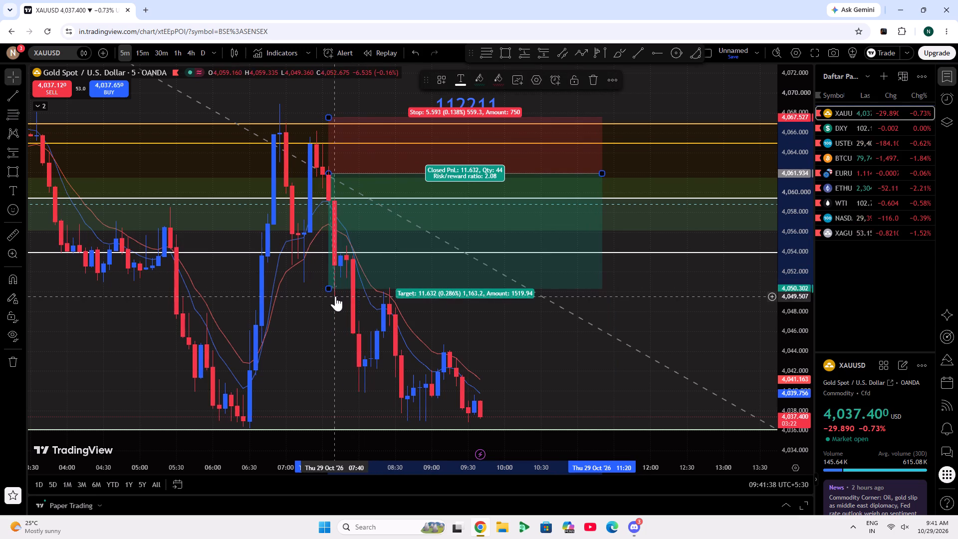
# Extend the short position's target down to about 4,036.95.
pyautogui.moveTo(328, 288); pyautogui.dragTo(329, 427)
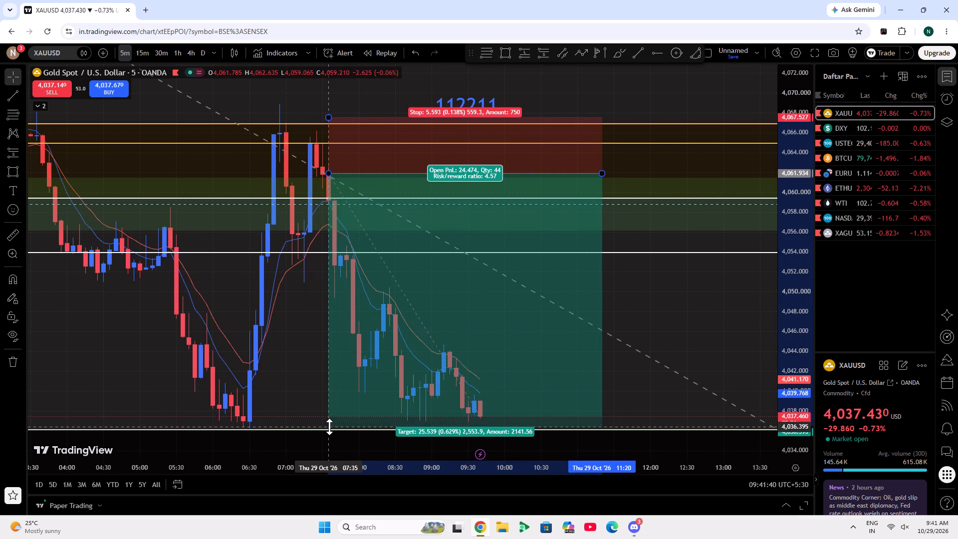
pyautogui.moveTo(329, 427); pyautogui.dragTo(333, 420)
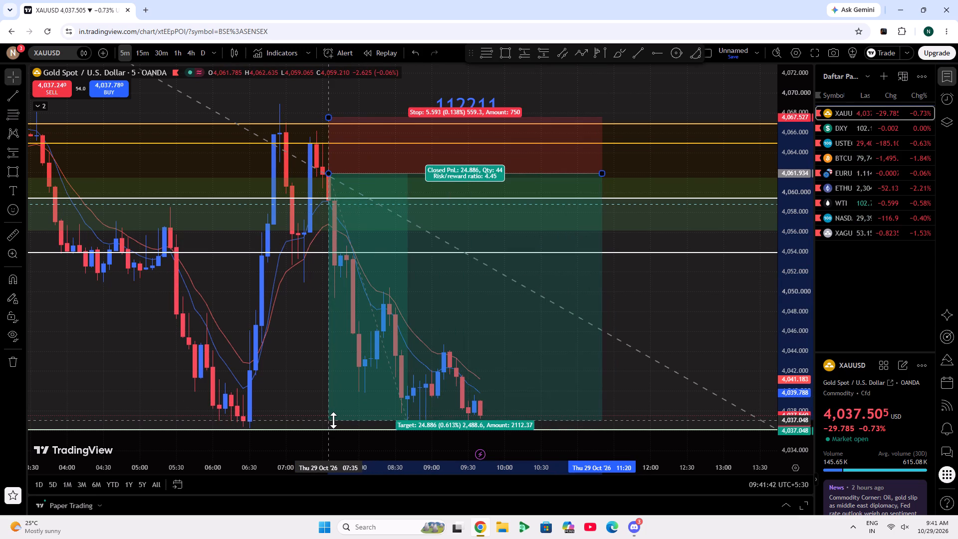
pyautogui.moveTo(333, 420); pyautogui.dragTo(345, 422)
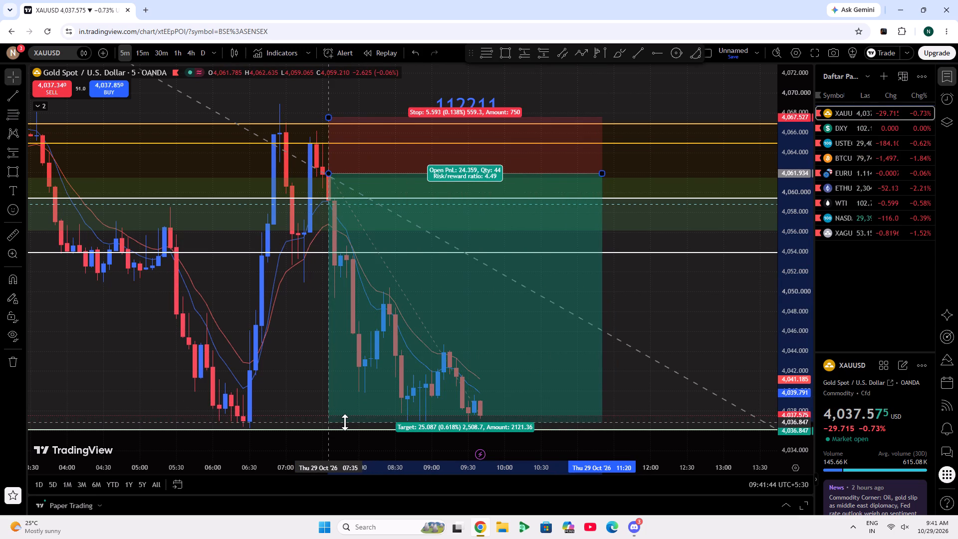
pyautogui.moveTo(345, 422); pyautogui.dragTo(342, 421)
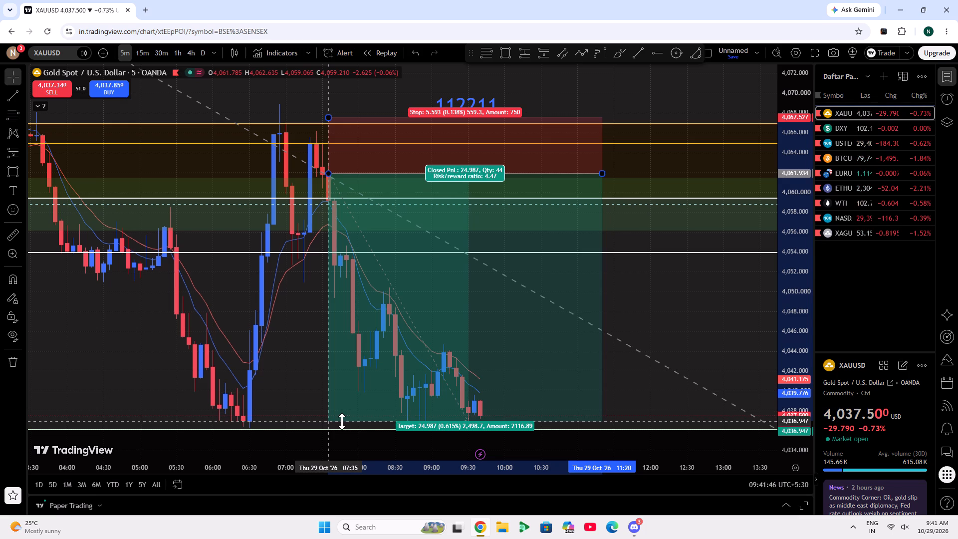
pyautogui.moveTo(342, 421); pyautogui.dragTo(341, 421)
# Delete the short position and the Fibonacci retracement from the XAUUSD chart.
pyautogui.click(591, 84)
pyautogui.scroll(-6, 659, 381)
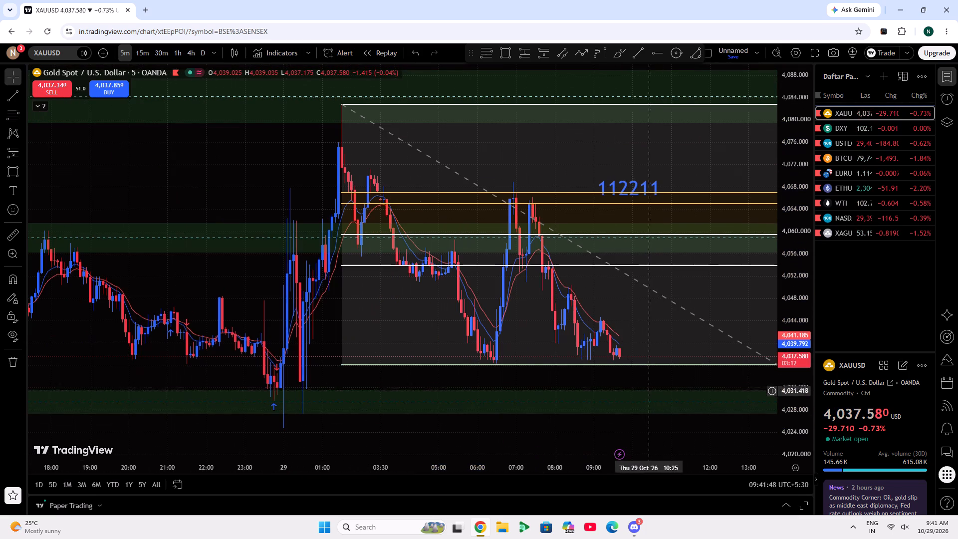
pyautogui.moveTo(635, 385); pyautogui.dragTo(472, 422)
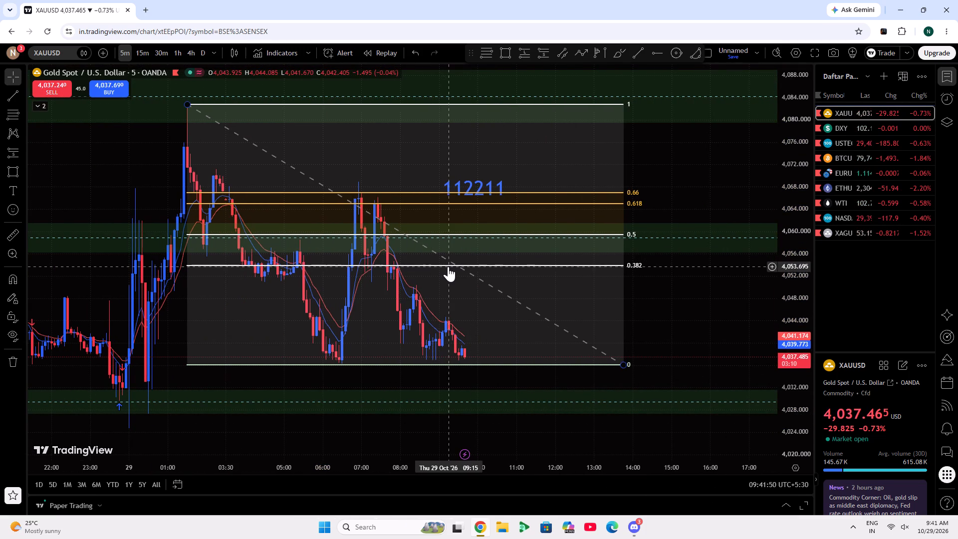
pyautogui.click(448, 267)
pyautogui.click(569, 76)
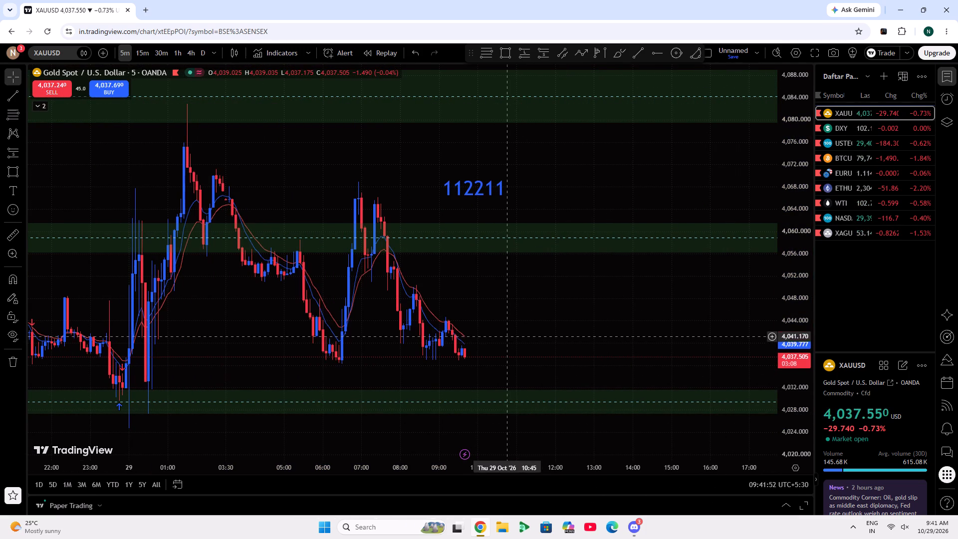
# Open the BTCUSD chart from the watchlist and set it to the 15-minute timeframe.
pyautogui.scroll(3, 499, 346)
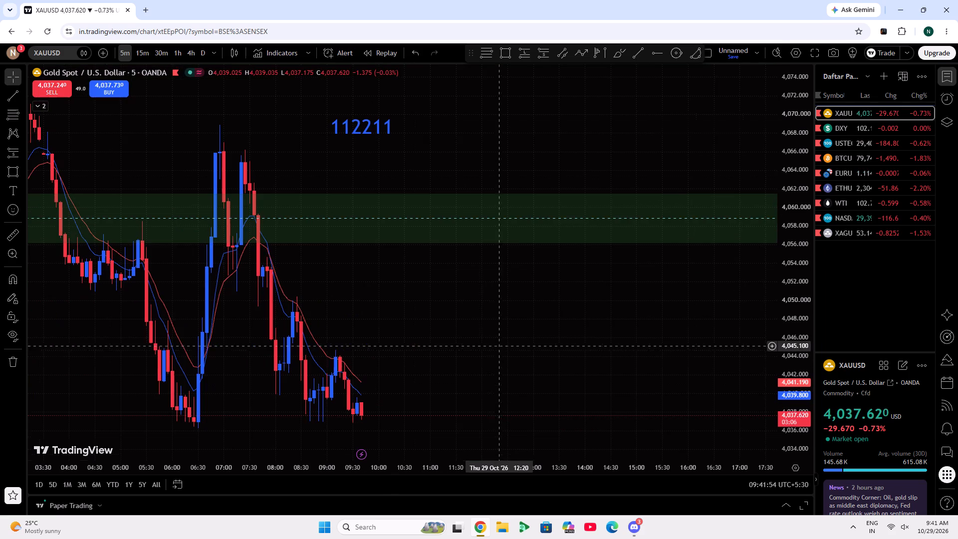
pyautogui.click(839, 165)
pyautogui.scroll(-5, 521, 322)
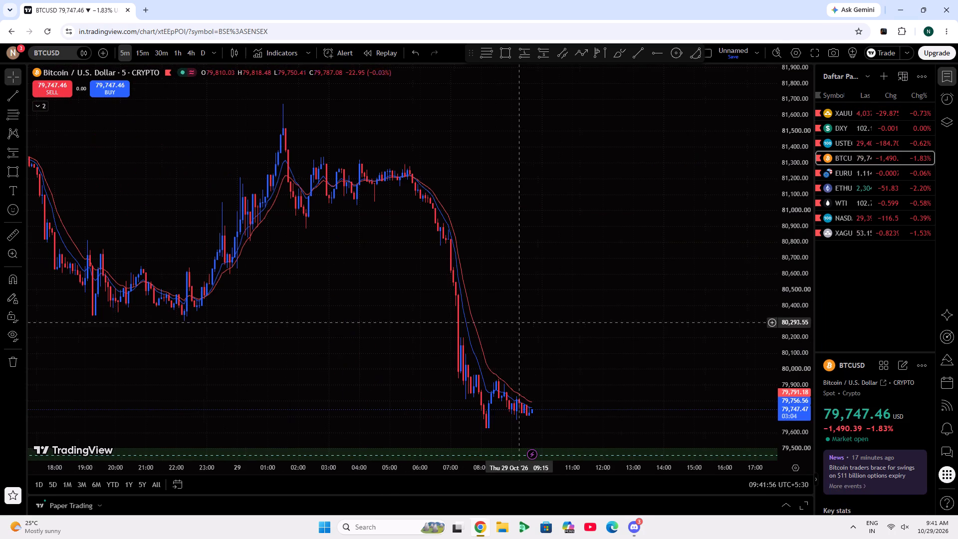
pyautogui.click(144, 59)
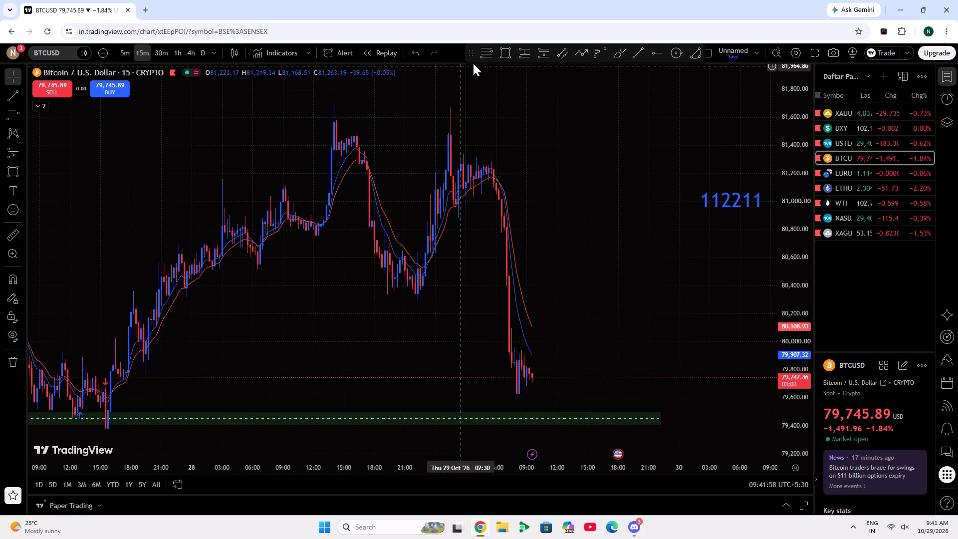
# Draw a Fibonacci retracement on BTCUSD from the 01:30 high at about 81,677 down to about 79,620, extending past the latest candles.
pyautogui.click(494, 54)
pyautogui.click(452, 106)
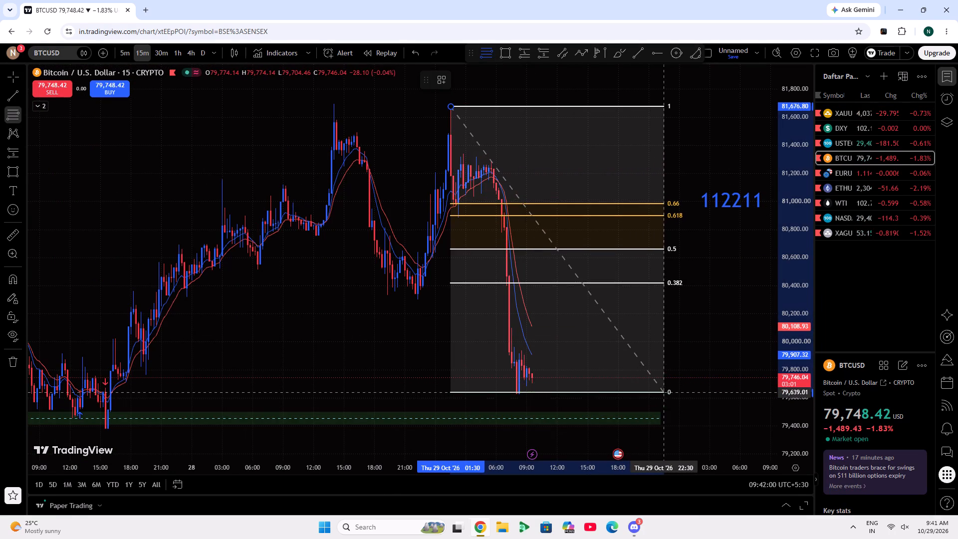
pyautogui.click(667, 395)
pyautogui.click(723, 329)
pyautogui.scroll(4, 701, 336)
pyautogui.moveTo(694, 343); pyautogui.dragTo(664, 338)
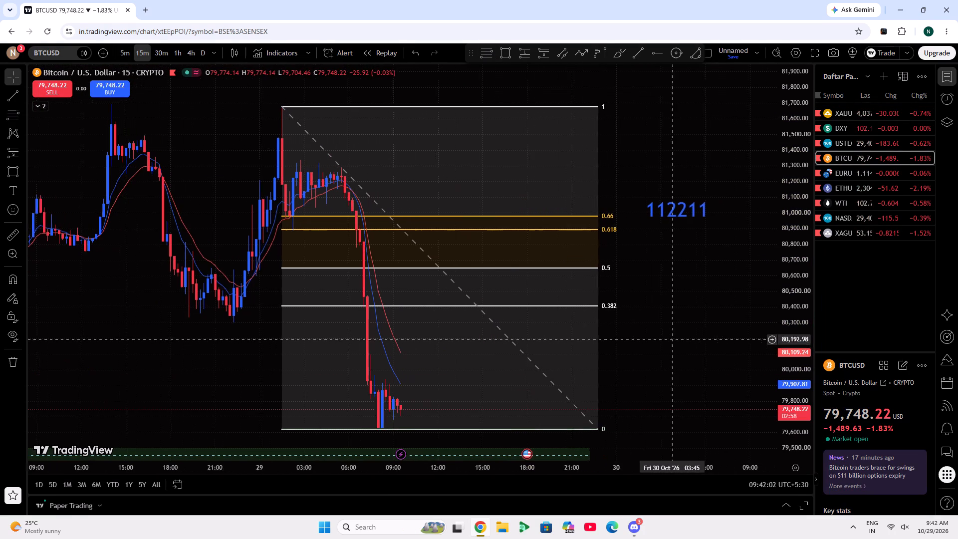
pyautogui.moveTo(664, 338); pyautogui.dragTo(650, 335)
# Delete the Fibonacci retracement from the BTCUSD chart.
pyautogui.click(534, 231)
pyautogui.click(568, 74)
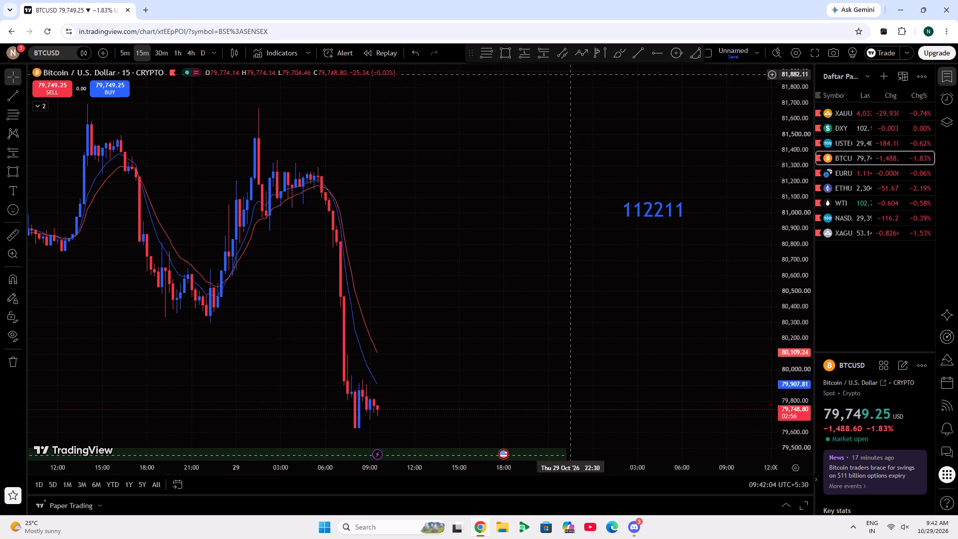
# On the DXY chart, draw a Fibonacci retracement from the 29 October 00:00 high at about 102.445 down to about 102.046.
pyautogui.click(846, 130)
pyautogui.click(593, 224)
pyautogui.scroll(-4, 592, 225)
pyautogui.click(592, 225)
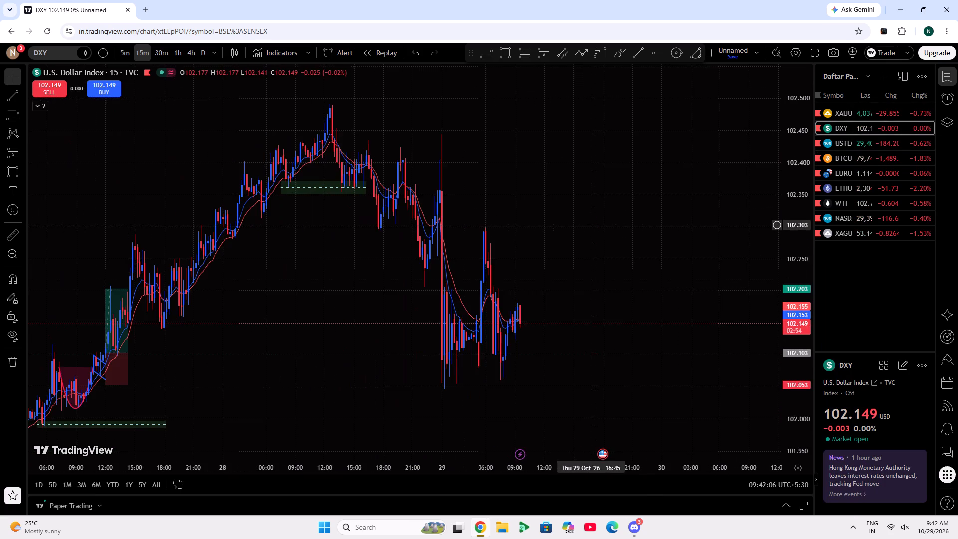
pyautogui.scroll(2, 592, 225)
pyautogui.click(488, 51)
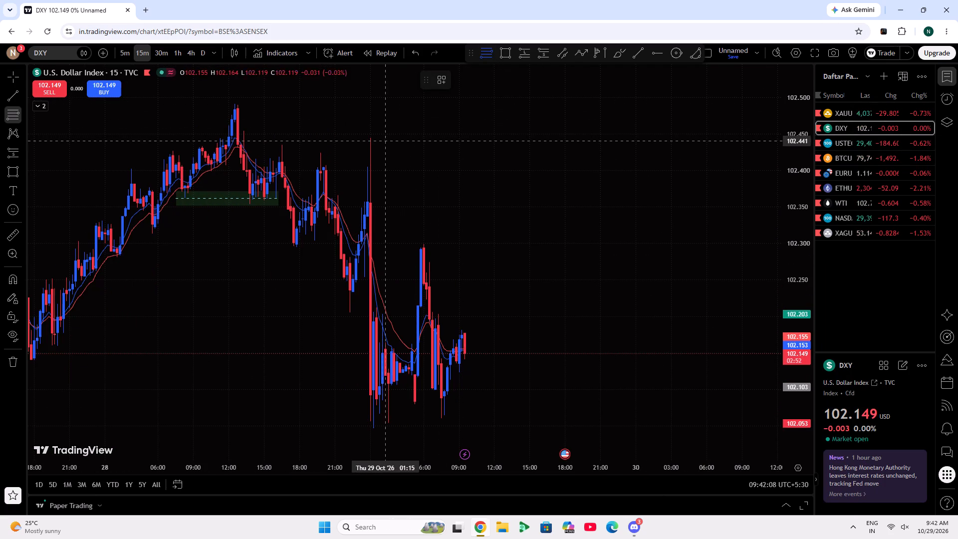
pyautogui.click(370, 138)
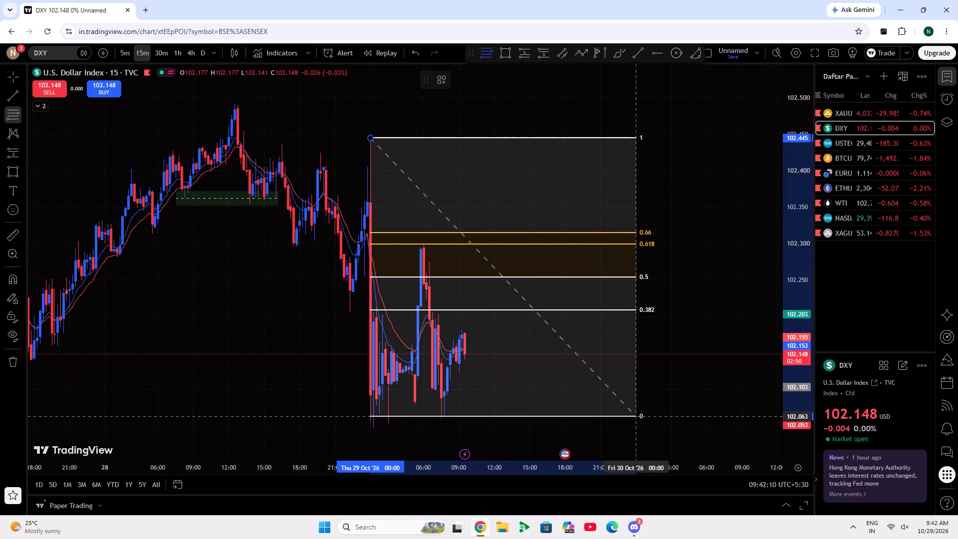
pyautogui.click(638, 428)
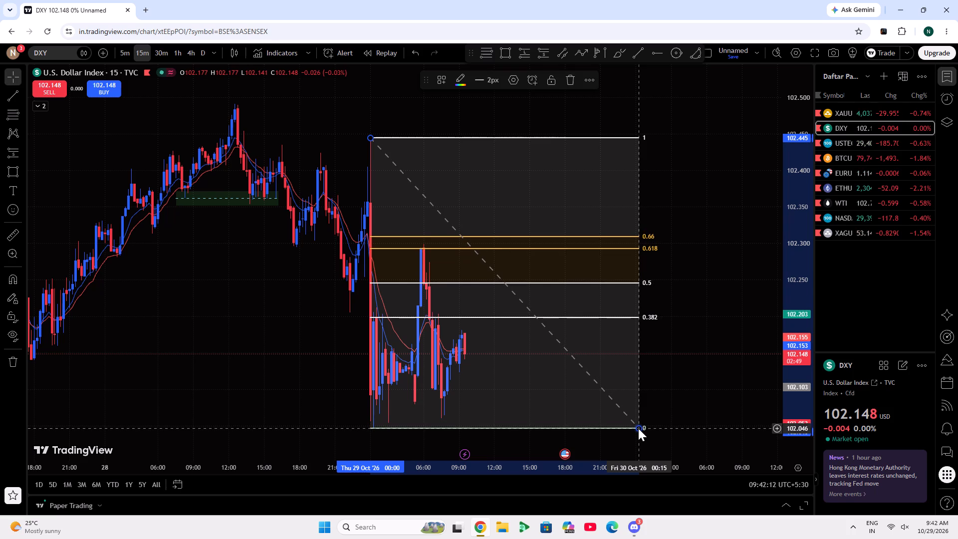
pyautogui.click(684, 376)
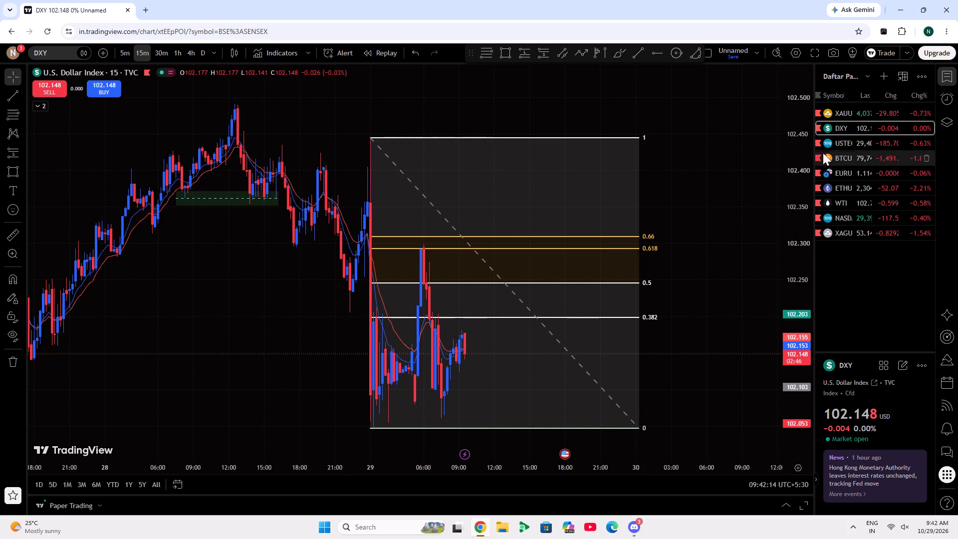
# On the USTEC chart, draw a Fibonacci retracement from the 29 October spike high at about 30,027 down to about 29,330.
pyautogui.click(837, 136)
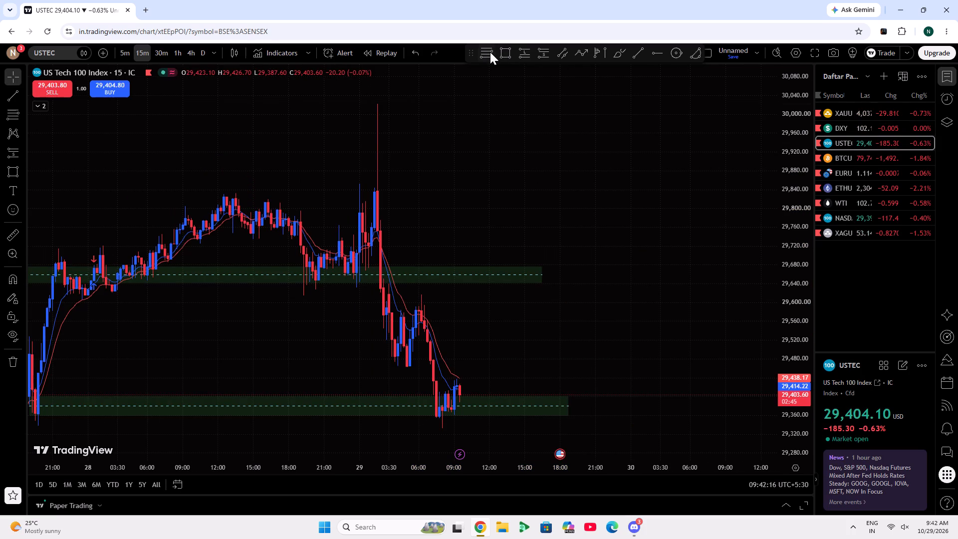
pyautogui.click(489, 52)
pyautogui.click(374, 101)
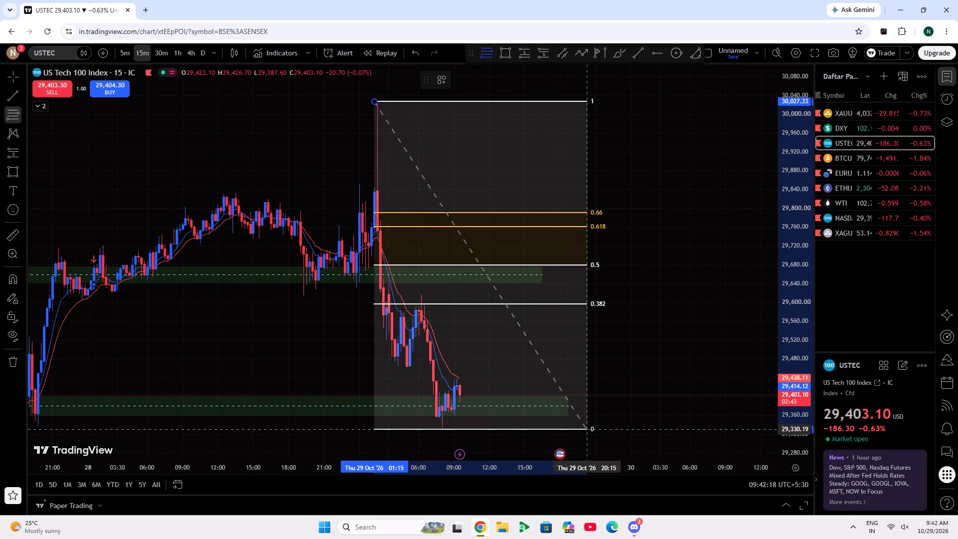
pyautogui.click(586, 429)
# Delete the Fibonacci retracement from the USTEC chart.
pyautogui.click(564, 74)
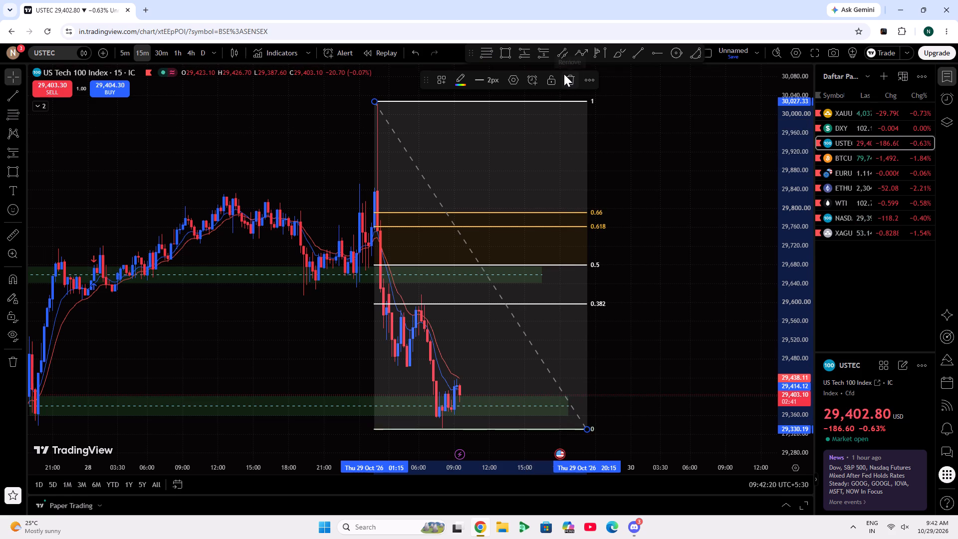
# Examine USTEC's 15-minute price history over the past weeks against its marked zones, including the most recent candles.
pyautogui.moveTo(495, 367); pyautogui.dragTo(584, 369)
pyautogui.scroll(-16, 625, 0)
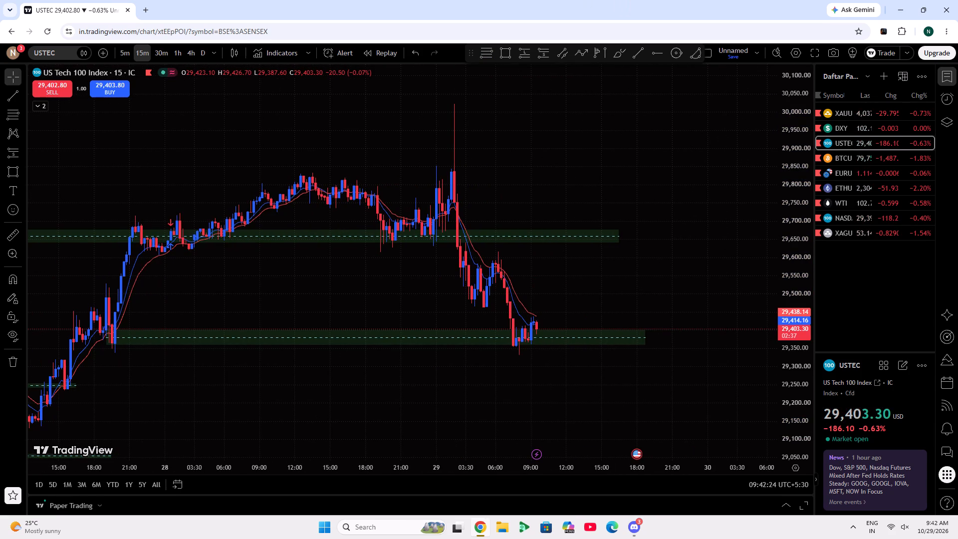
pyautogui.scroll(-5, 717, 416)
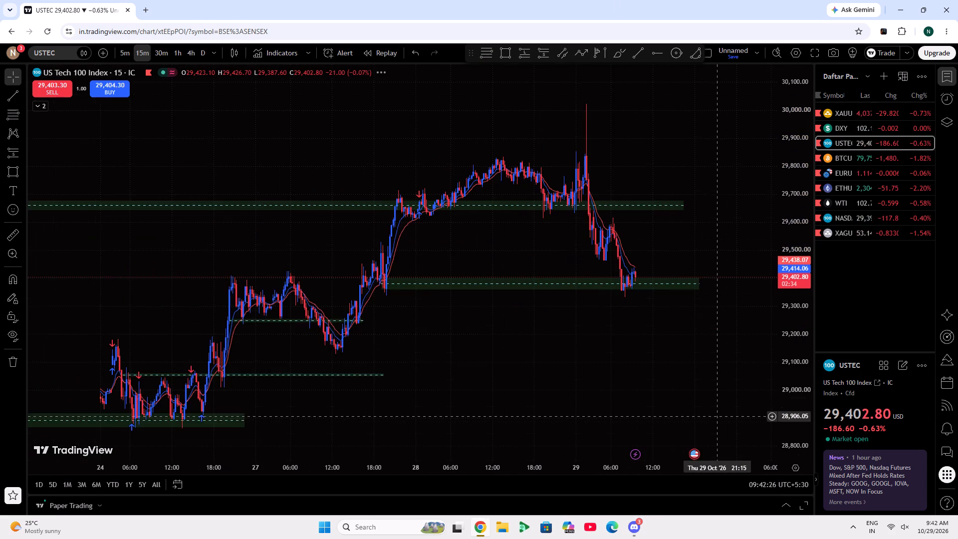
pyautogui.scroll(-11, 717, 416)
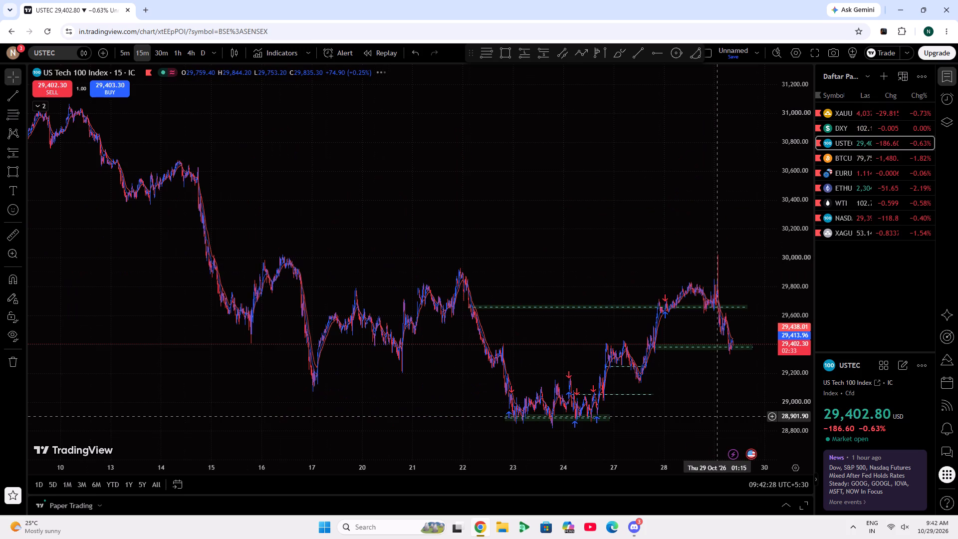
pyautogui.scroll(11, 717, 416)
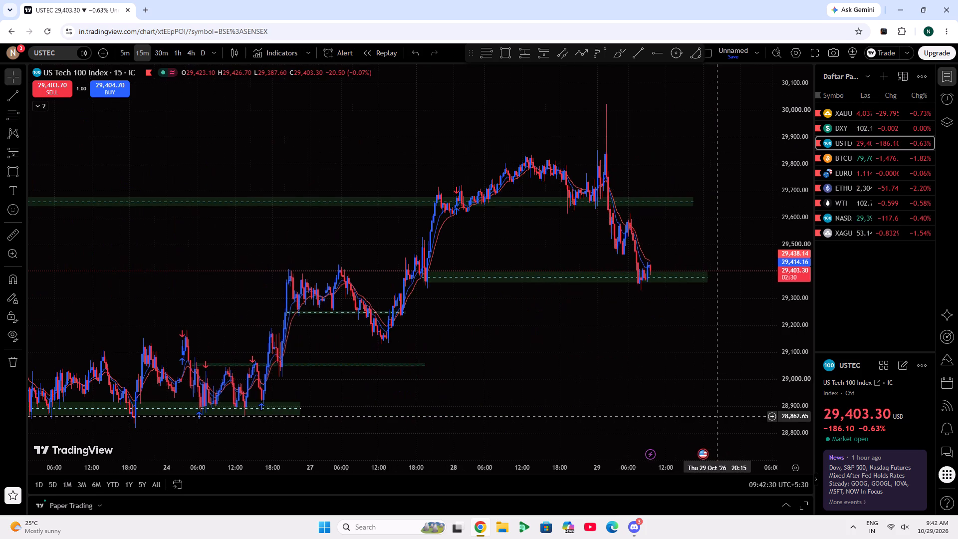
pyautogui.scroll(9, 717, 416)
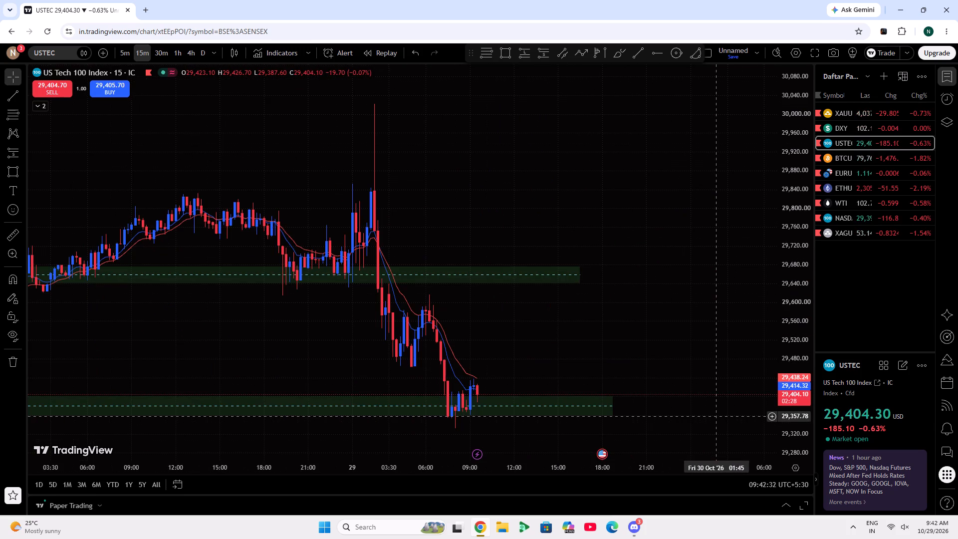
# Review the BTCUSD, ETHUSD, WTI, Nasdaq and XAGUSD charts from the watchlist, returning to XAUUSD.
pyautogui.click(844, 164)
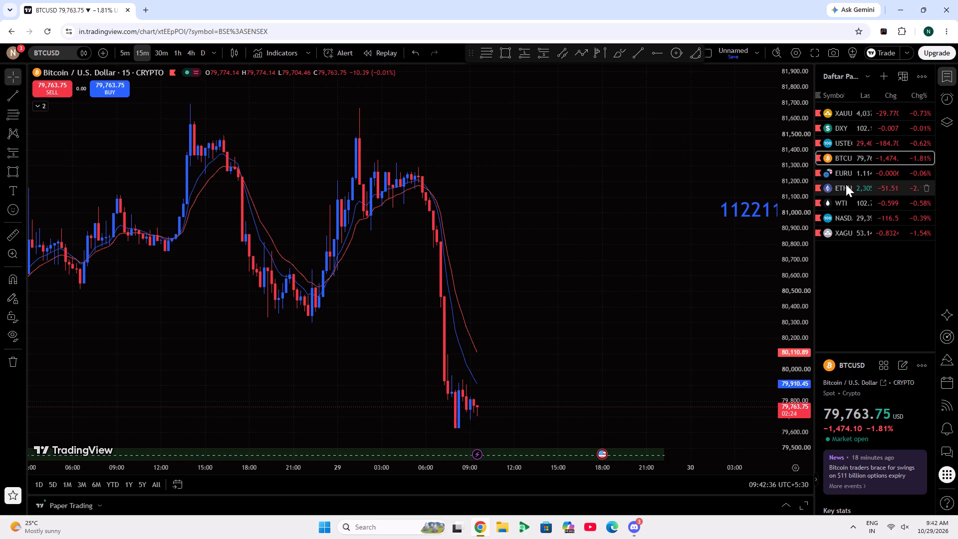
pyautogui.click(846, 184)
pyautogui.click(842, 199)
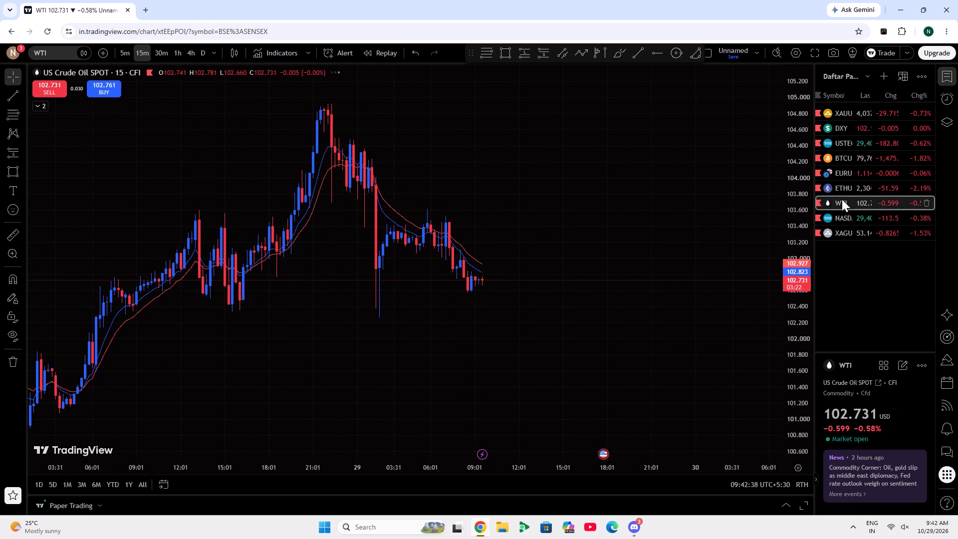
pyautogui.click(841, 215)
pyautogui.click(837, 231)
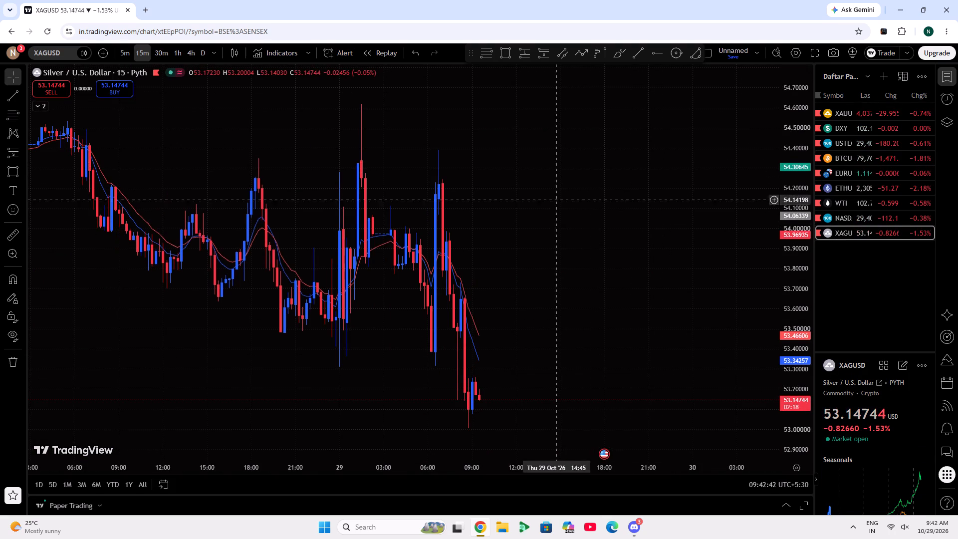
pyautogui.click(842, 108)
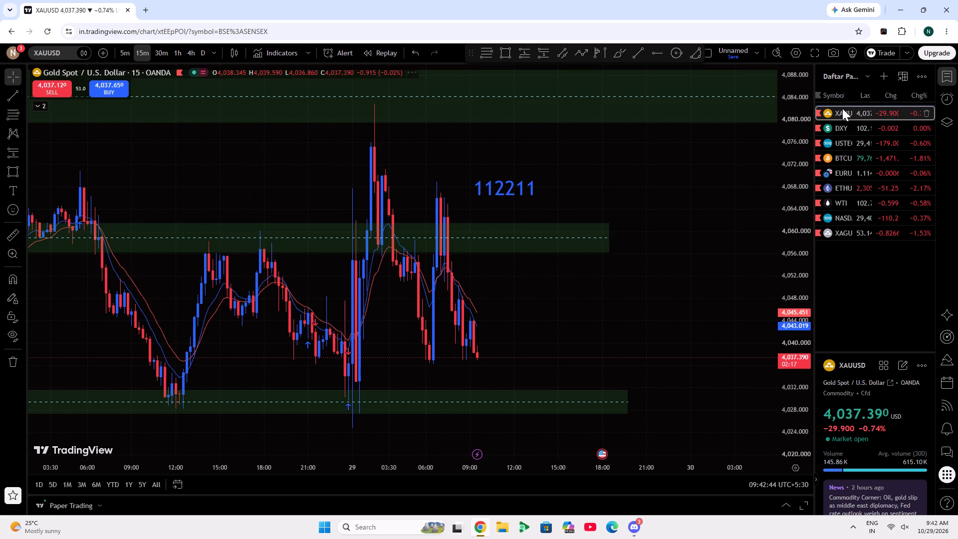
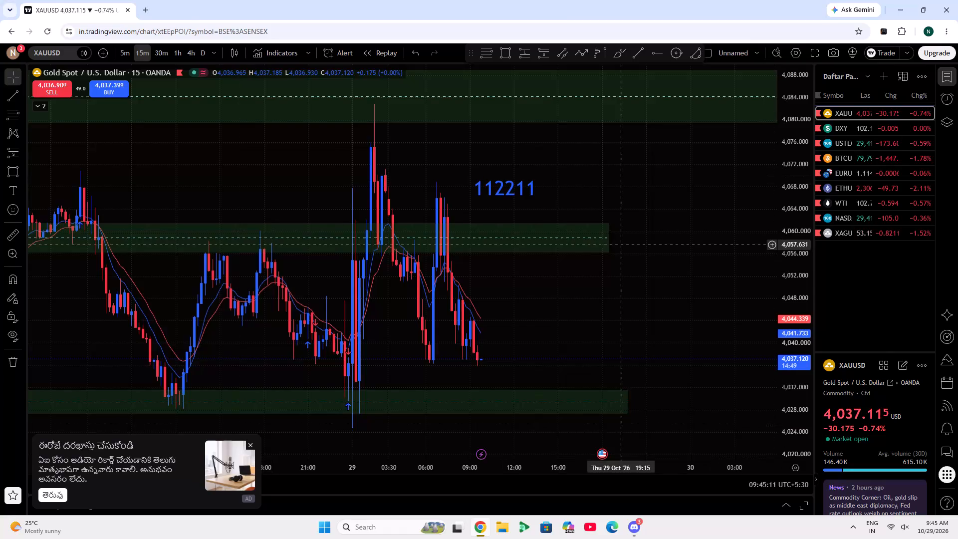
# Place a fixed range volume profile on the XAUUSD 15-minute chart from 29 October 00:00 through the latest candle.
pyautogui.scroll(1, 619, 245)
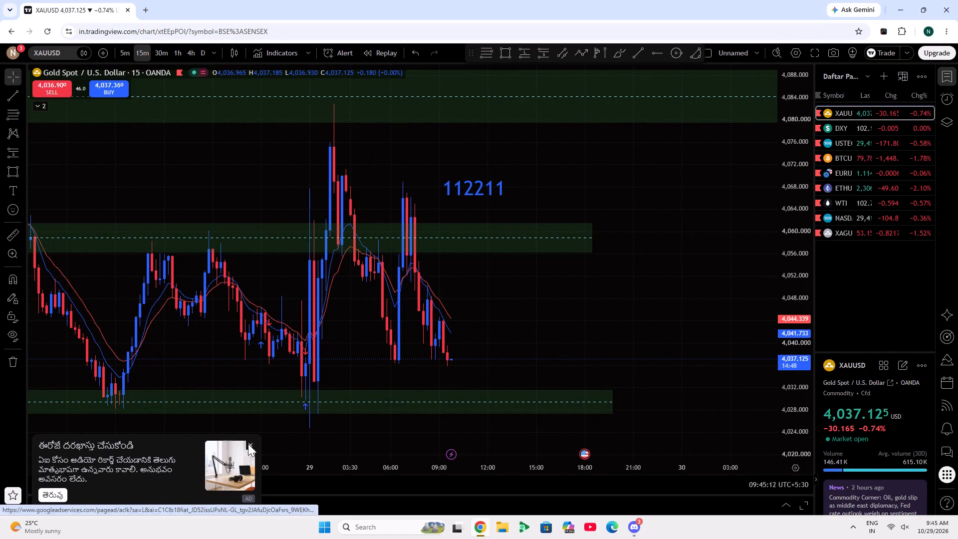
pyautogui.click(248, 444)
pyautogui.click(619, 117)
pyautogui.moveTo(650, 192); pyautogui.dragTo(777, 218)
pyautogui.scroll(-7, 460, 268)
pyautogui.scroll(-5, 543, 219)
pyautogui.moveTo(688, 391); pyautogui.dragTo(424, 377)
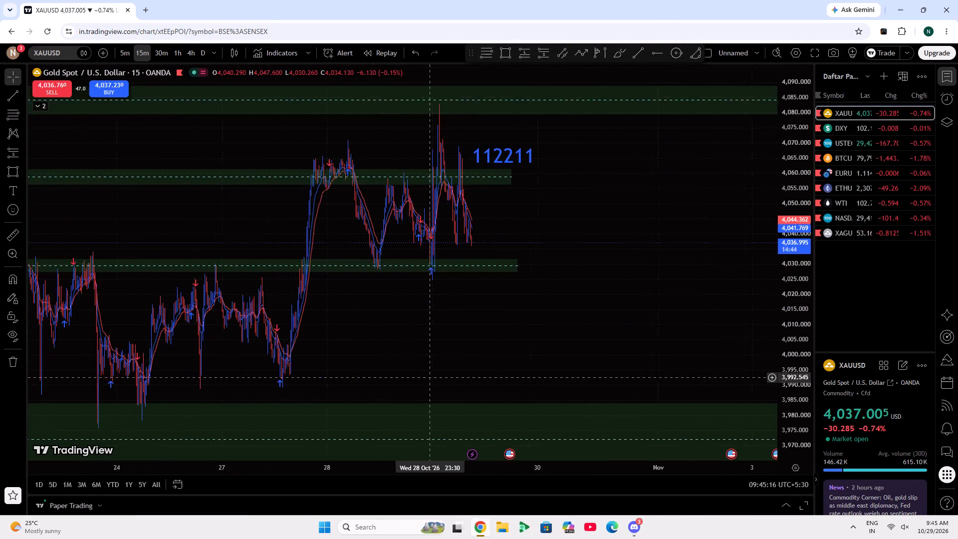
pyautogui.moveTo(424, 377); pyautogui.dragTo(500, 391)
pyautogui.click(594, 58)
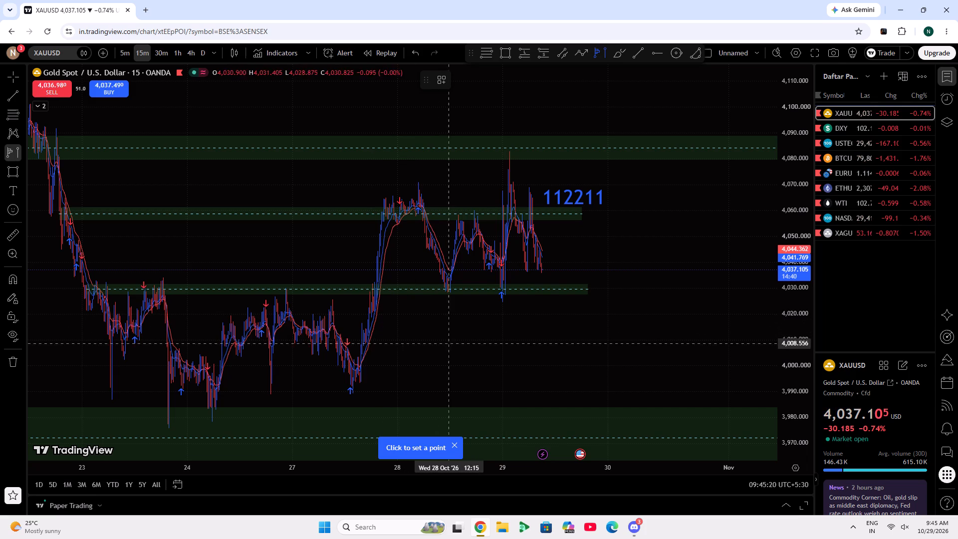
pyautogui.click(502, 367)
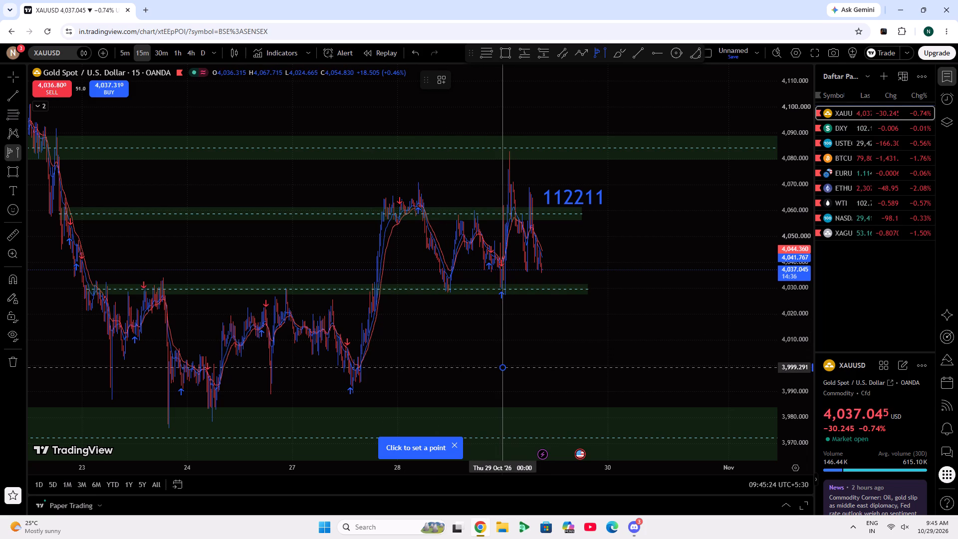
pyautogui.click(657, 397)
pyautogui.click(639, 389)
# Examine the 29 October XAUUSD candles up close against the volume profile's level lines and the marked zones.
pyautogui.scroll(7, 606, 368)
pyautogui.moveTo(501, 397); pyautogui.dragTo(654, 433)
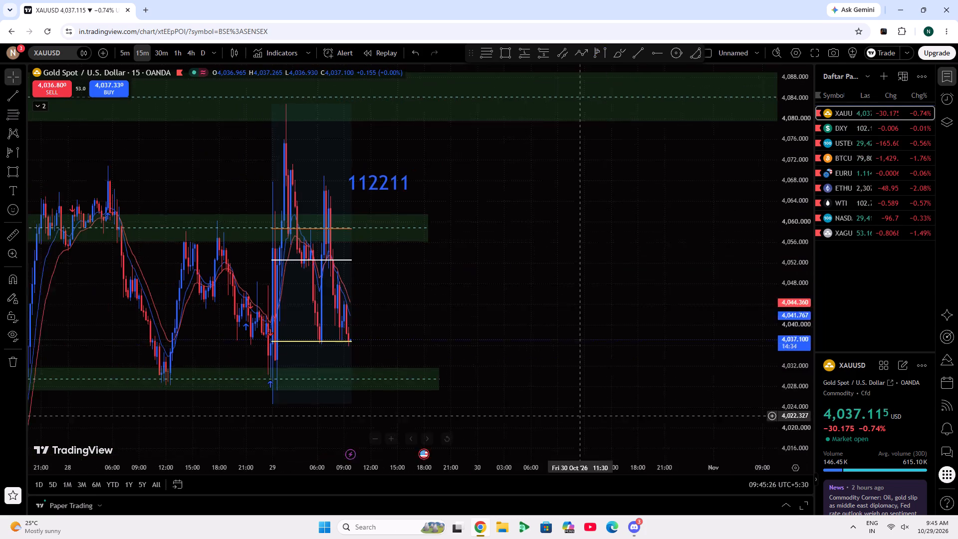
pyautogui.moveTo(654, 433); pyautogui.dragTo(759, 437)
pyautogui.scroll(6, 585, 363)
pyautogui.moveTo(495, 324); pyautogui.dragTo(729, 324)
pyautogui.scroll(6, 637, 330)
pyautogui.moveTo(515, 326); pyautogui.dragTo(716, 326)
pyautogui.scroll(5, 620, 331)
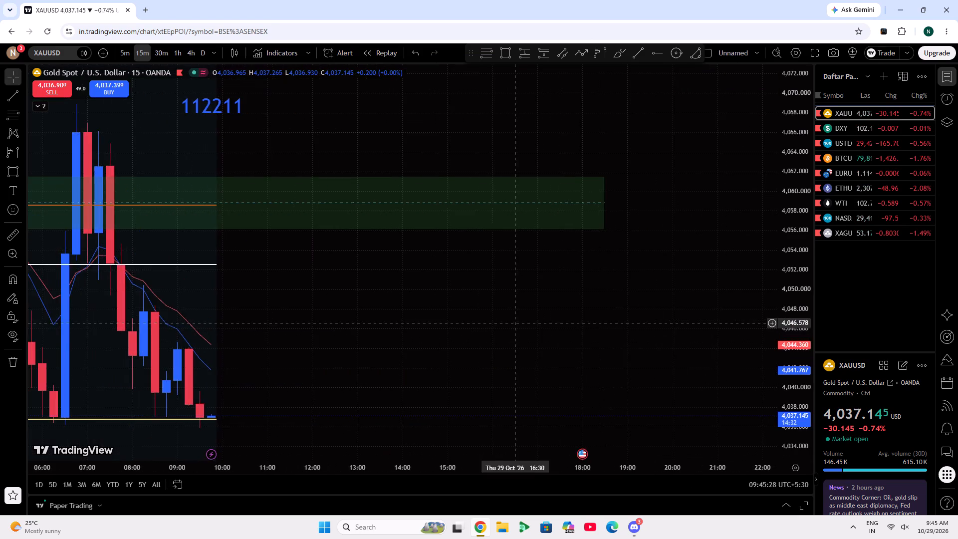
pyautogui.moveTo(495, 327); pyautogui.dragTo(766, 349)
# Switch the XAUUSD chart to the 5-minute interval and frame the whole 29 October profile range.
pyautogui.click(134, 58)
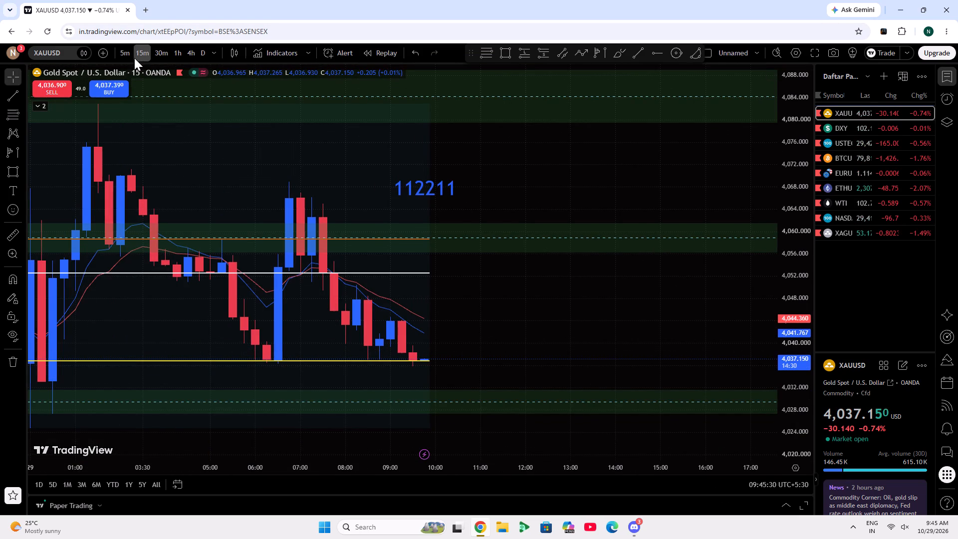
pyautogui.click(118, 55)
pyautogui.scroll(-6, 343, 244)
pyautogui.scroll(-4, 599, 328)
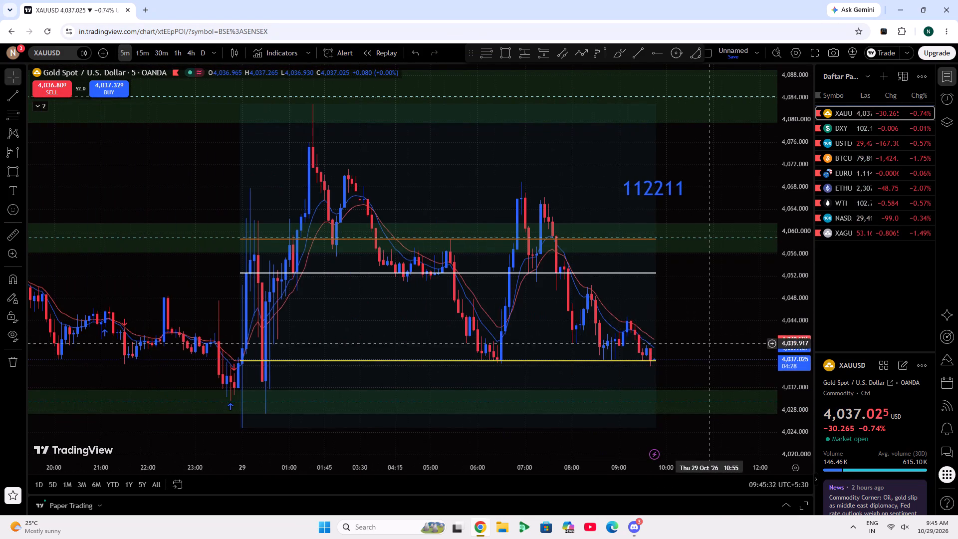
pyautogui.moveTo(711, 340); pyautogui.dragTo(660, 333)
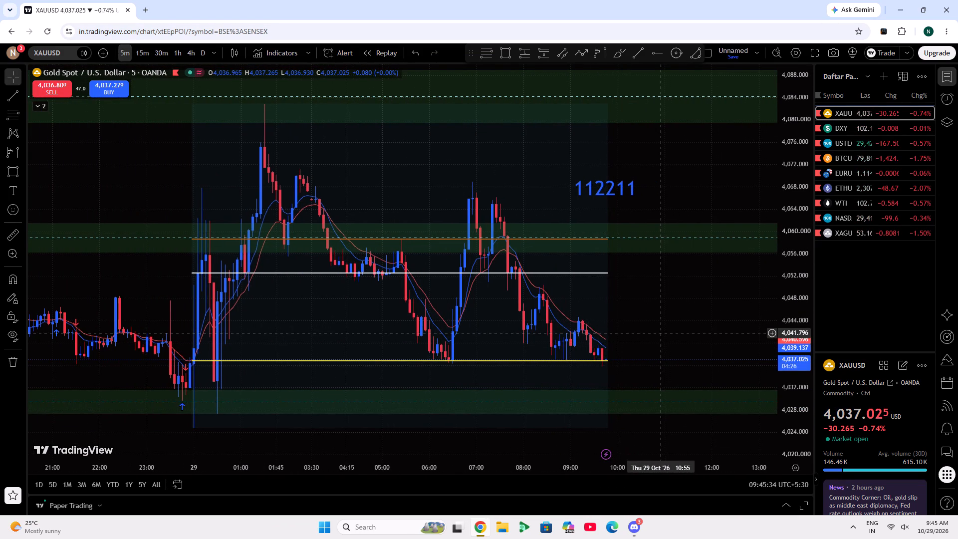
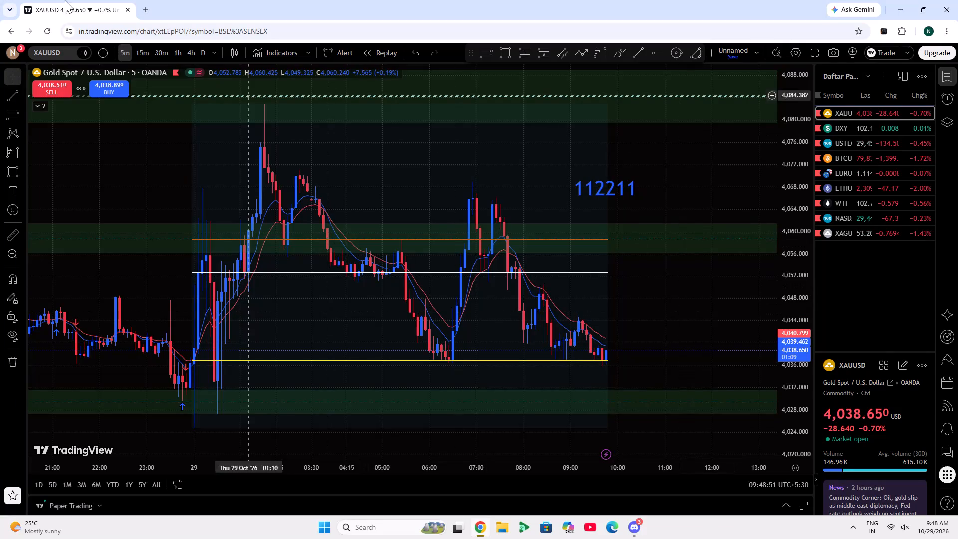
# Switch to GoCharting in a new browser tab and open its charting terminal.
pyautogui.click(145, 3)
pyautogui.click(425, 180)
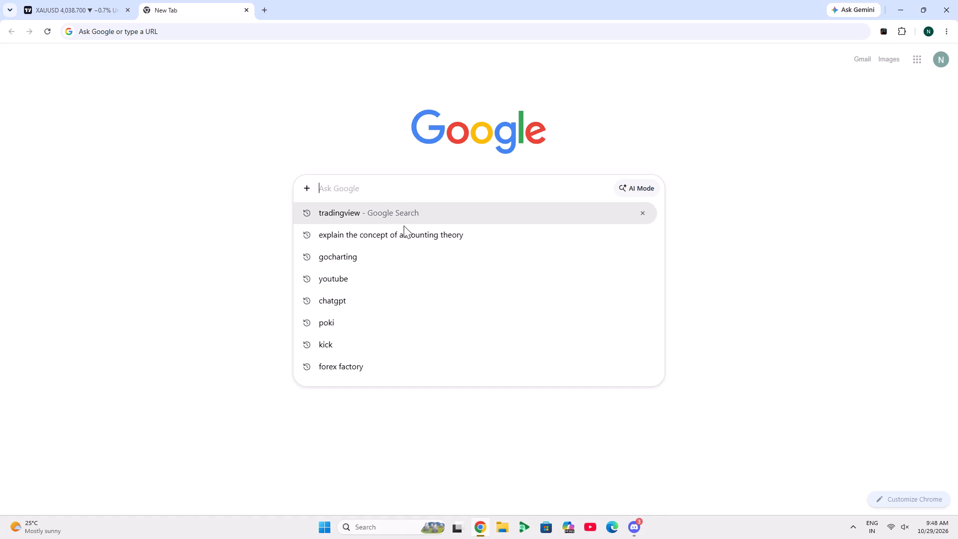
pyautogui.click(389, 254)
pyautogui.click(123, 215)
pyautogui.scroll(-7, 368, 0)
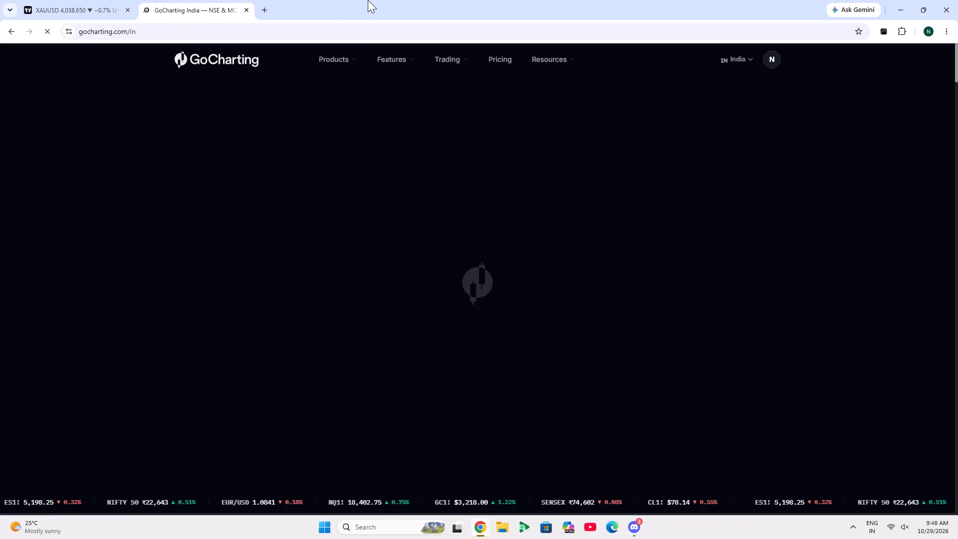
pyautogui.click(278, 239)
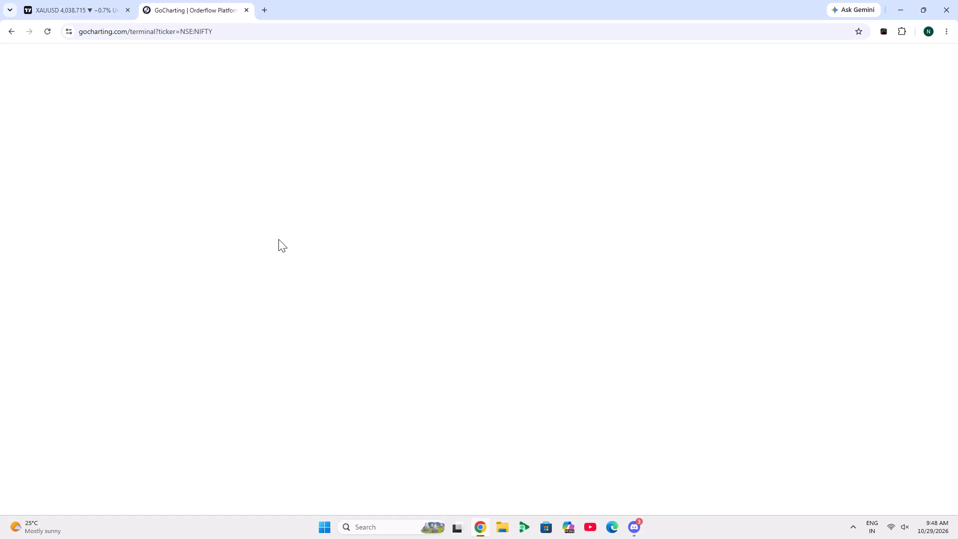
pyautogui.click(487, 369)
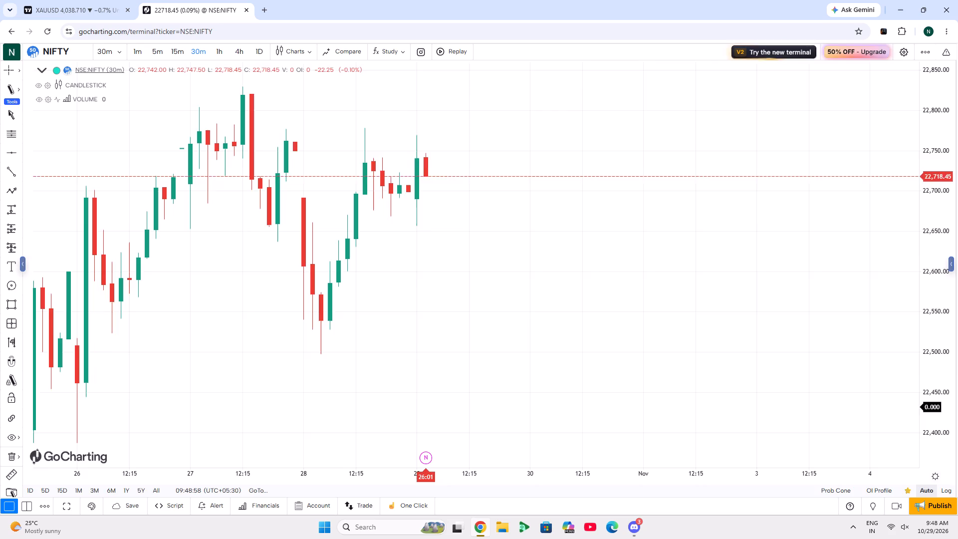
# Change the chart symbol from NIFTY to XAUUSD by searching for "xauusd" and choosing the EXNESS listing.
pyautogui.scroll(-8, 487, 369)
pyautogui.scroll(-5, 408, 233)
pyautogui.scroll(5, 422, 258)
pyautogui.moveTo(371, 220); pyautogui.dragTo(518, 216)
pyautogui.scroll(1, 518, 216)
pyautogui.click(73, 58)
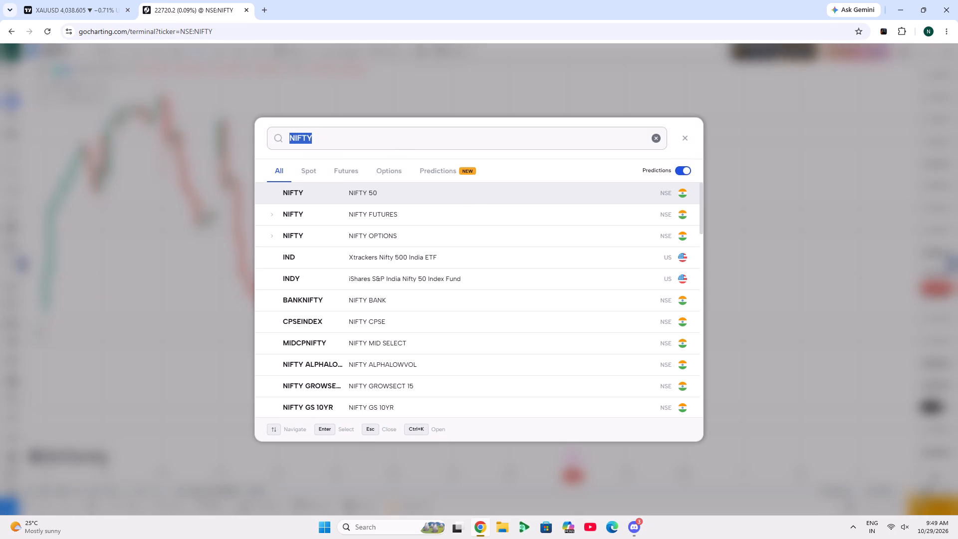
pyautogui.click(417, 137)
pyautogui.press('BackSpace')
pyautogui.press('BackSpace')
pyautogui.press('BackSpace')
pyautogui.press('BackSpace')
pyautogui.press('BackSpace')
pyautogui.press('BackSpace')
pyautogui.press('BackSpace')
pyautogui.press('BackSpace')
pyautogui.press('BackSpace')
pyautogui.press('BackSpace')
pyautogui.press('BackSpace')
pyautogui.press('BackSpace')
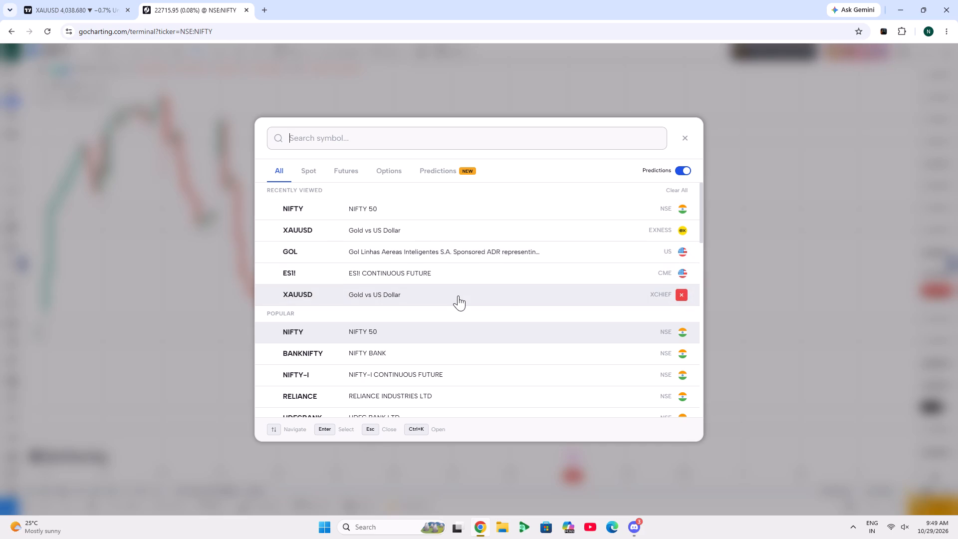
pyautogui.click(410, 132)
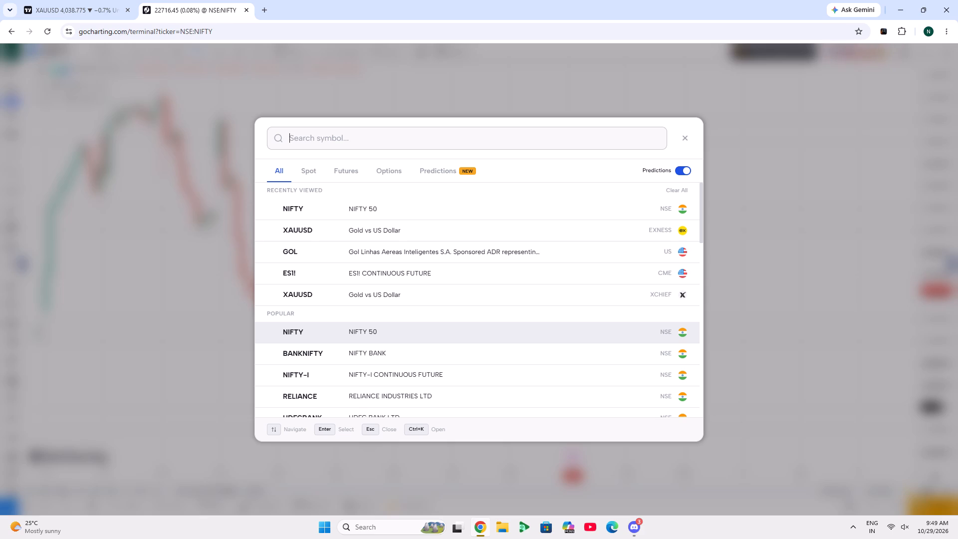
pyautogui.write('xauusd')
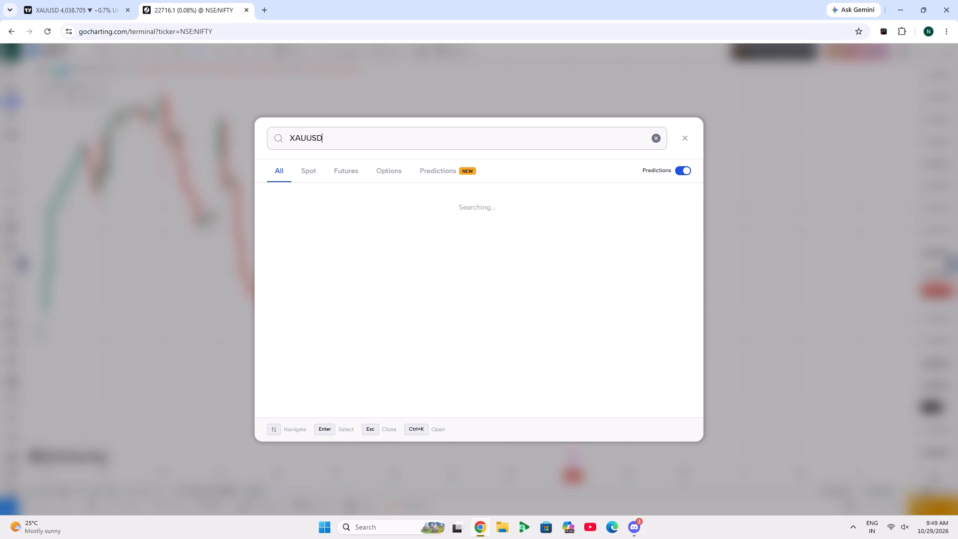
pyautogui.click(507, 220)
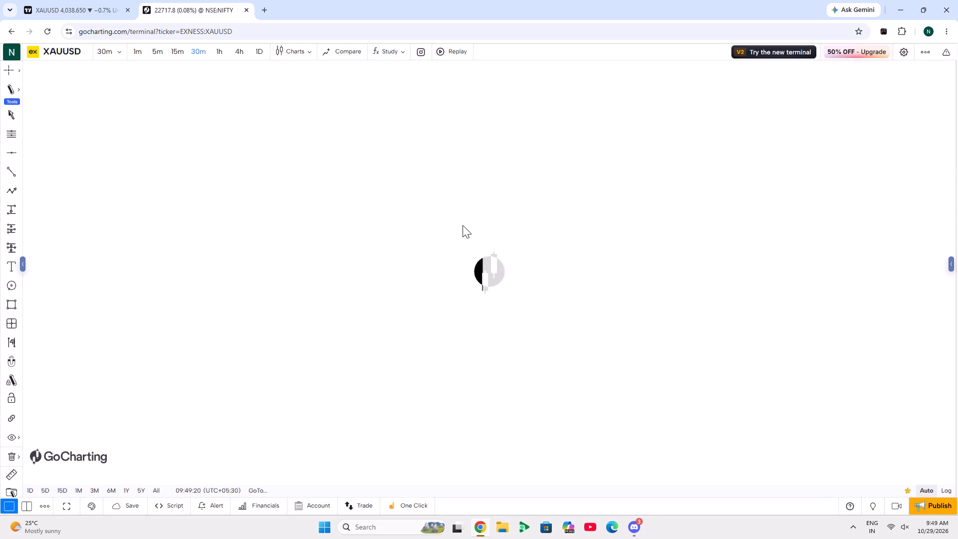
# Delete the Fibonacci retracement and the short-position drawing over the 28 October XAUUSD candles.
pyautogui.scroll(-6, 442, 121)
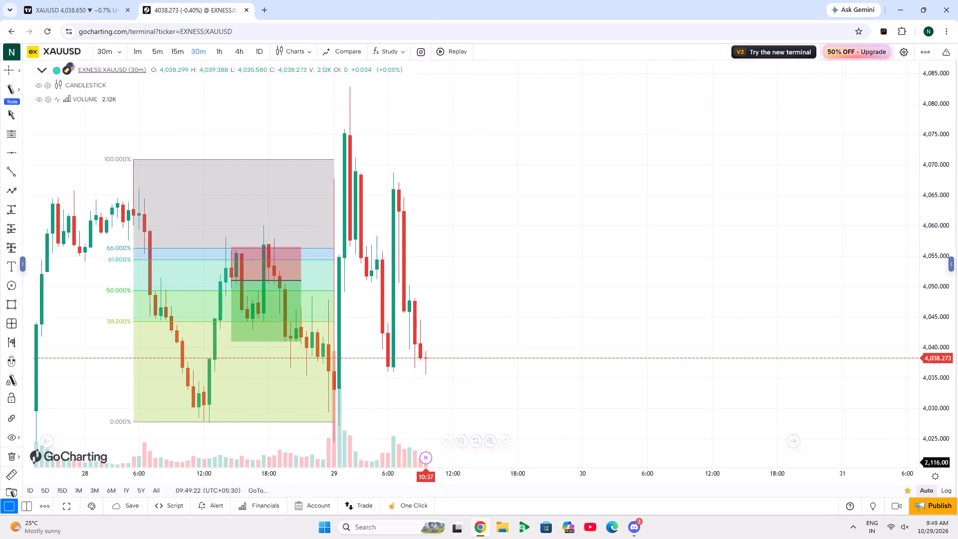
pyautogui.moveTo(533, 213); pyautogui.dragTo(865, 168)
pyautogui.doubleClick(948, 215)
pyautogui.scroll(7, 653, 250)
pyautogui.moveTo(637, 264); pyautogui.dragTo(727, 264)
pyautogui.click(647, 216)
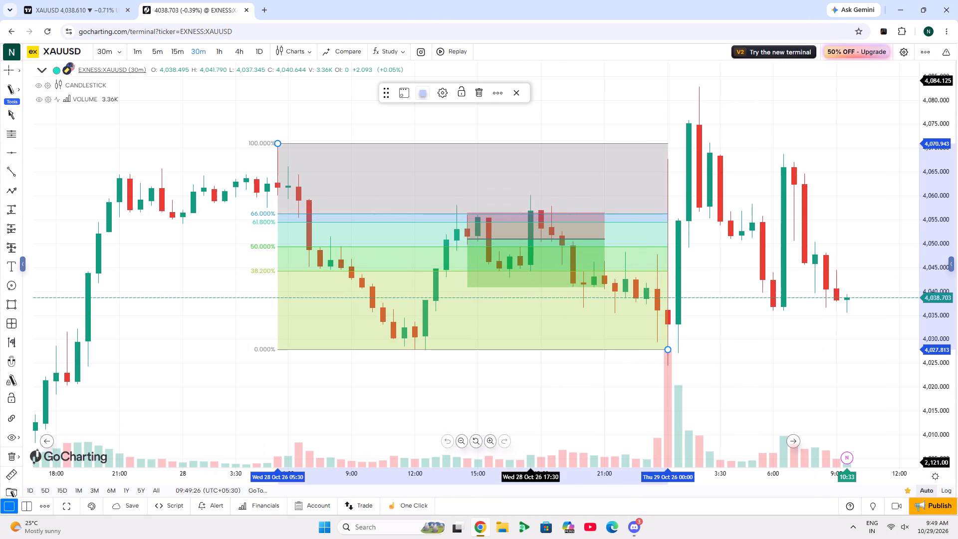
pyautogui.click(481, 88)
pyautogui.click(536, 242)
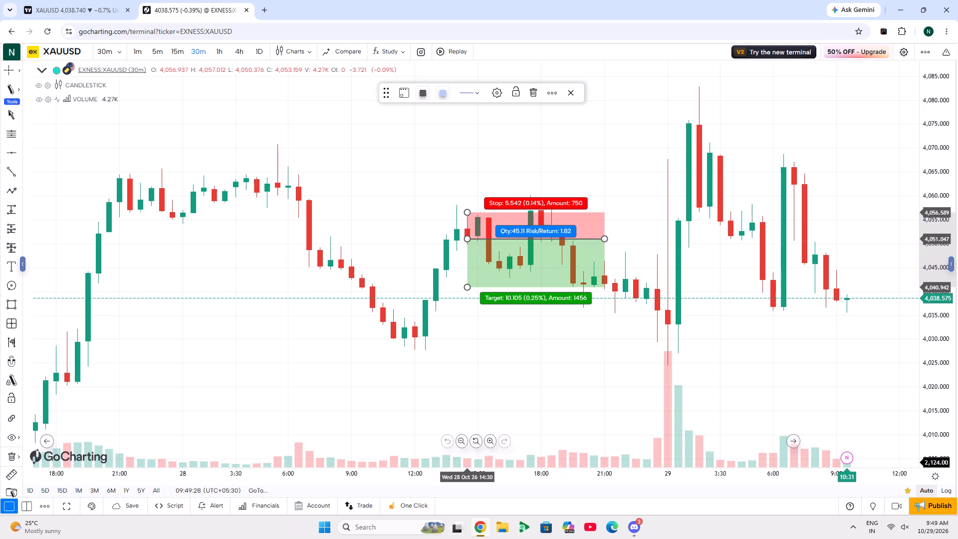
pyautogui.click(533, 96)
# Examine the XAUUSD 30-minute price swings and volume from mid-October through 29 October for possible zones.
pyautogui.scroll(-6, 590, 316)
pyautogui.scroll(6, 590, 316)
pyautogui.moveTo(627, 335); pyautogui.dragTo(328, 340)
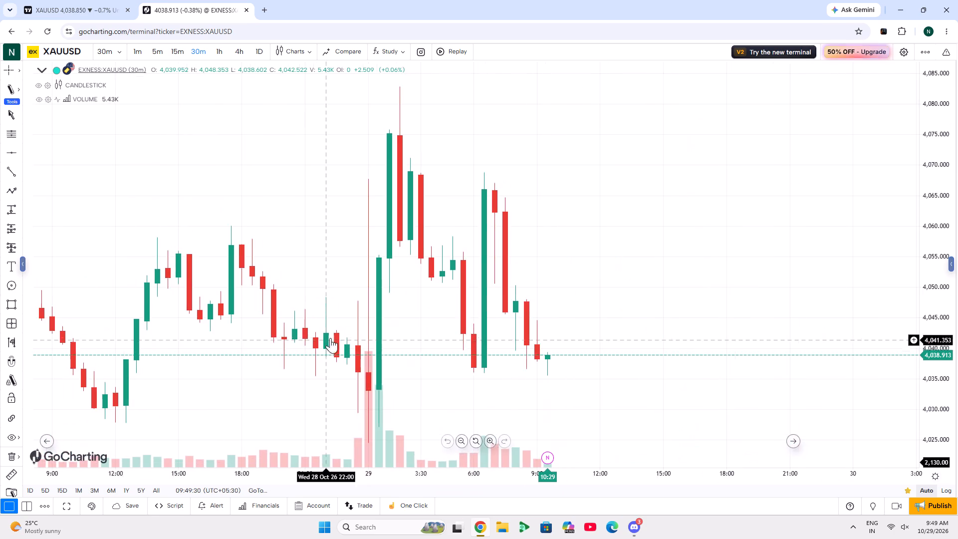
pyautogui.scroll(-7, 335, 335)
pyautogui.tripleClick(928, 223)
pyautogui.click(928, 223)
pyautogui.scroll(-4, 360, 173)
pyautogui.scroll(6, 359, 174)
pyautogui.moveTo(359, 181); pyautogui.dragTo(685, 131)
pyautogui.scroll(-5, 677, 149)
pyautogui.moveTo(544, 316); pyautogui.dragTo(701, 295)
pyautogui.moveTo(340, 206); pyautogui.dragTo(603, 153)
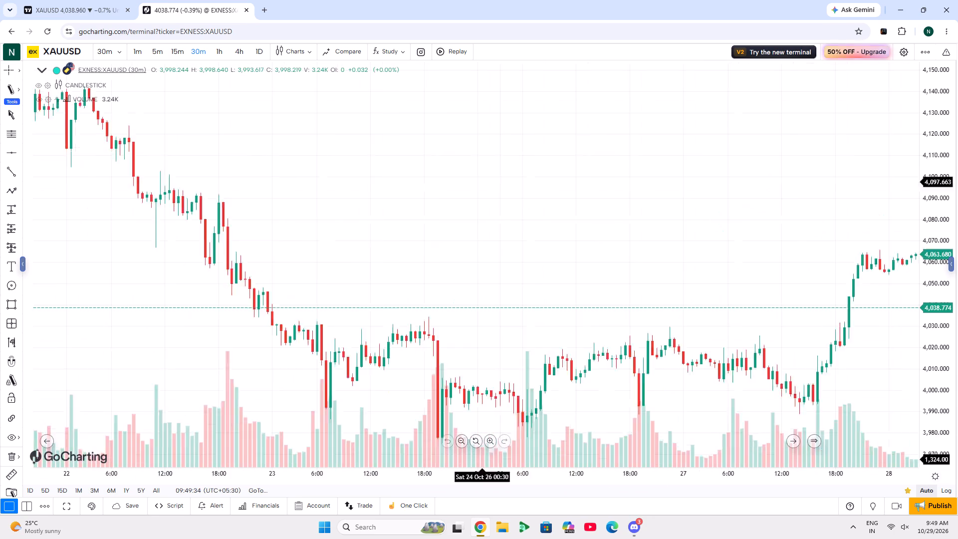
pyautogui.moveTo(603, 153); pyautogui.dragTo(608, 152)
pyautogui.moveTo(941, 260); pyautogui.dragTo(942, 205)
pyautogui.moveTo(786, 231); pyautogui.dragTo(514, 45)
pyautogui.moveTo(646, 230); pyautogui.dragTo(716, 208)
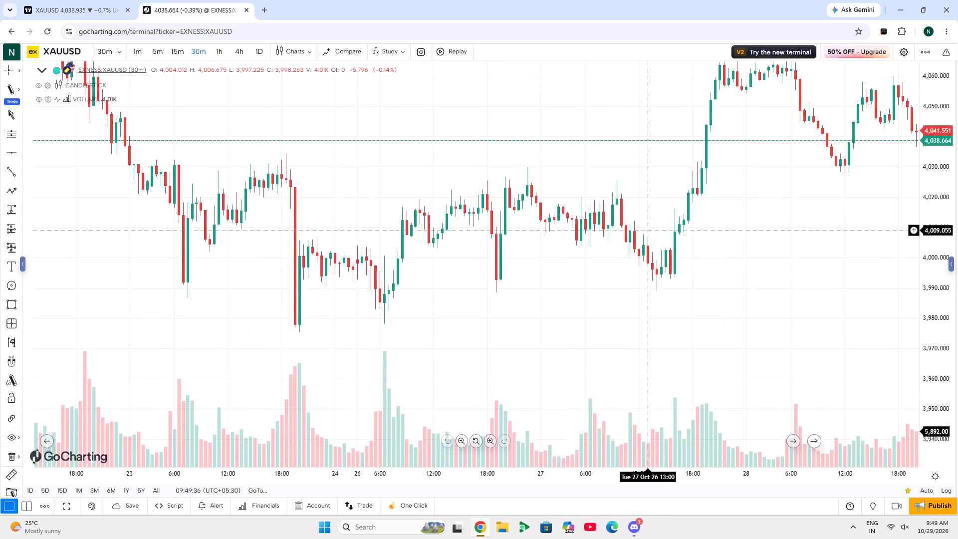
pyautogui.moveTo(716, 208); pyautogui.dragTo(739, 192)
pyautogui.click(810, 441)
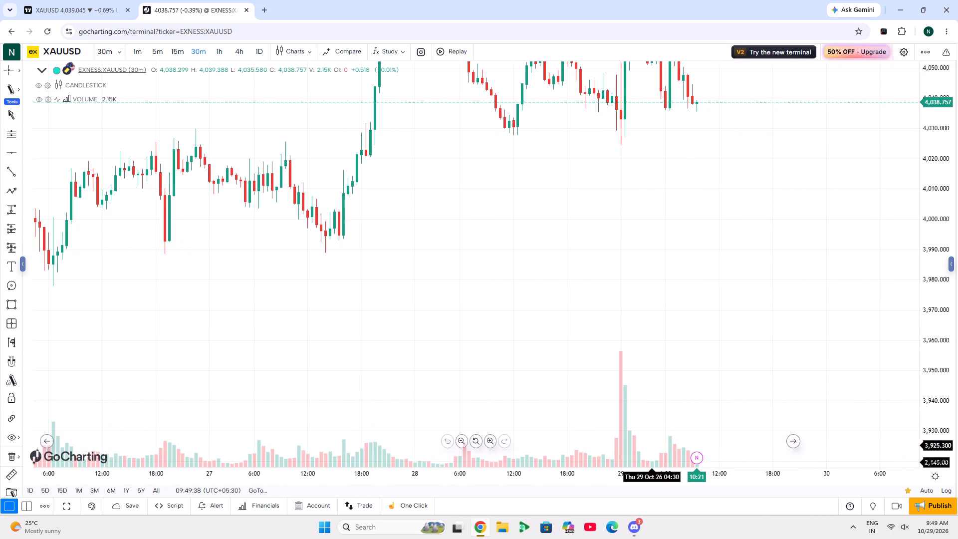
pyautogui.moveTo(238, 333); pyautogui.dragTo(772, 284)
pyautogui.click(957, 196)
pyautogui.doubleClick(939, 197)
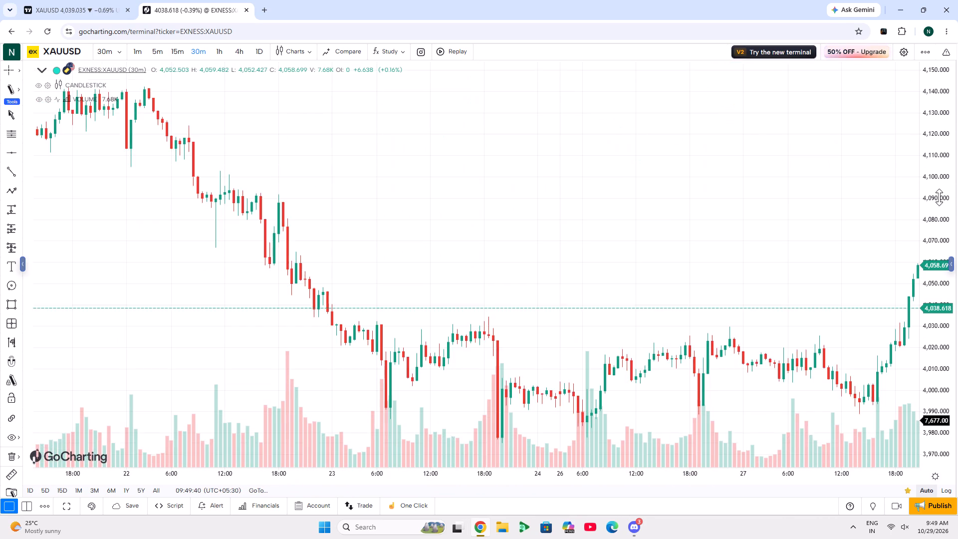
pyautogui.scroll(-6, 716, 256)
pyautogui.moveTo(657, 311); pyautogui.dragTo(675, 130)
pyautogui.moveTo(944, 283); pyautogui.dragTo(944, 233)
pyautogui.moveTo(801, 315); pyautogui.dragTo(798, 312)
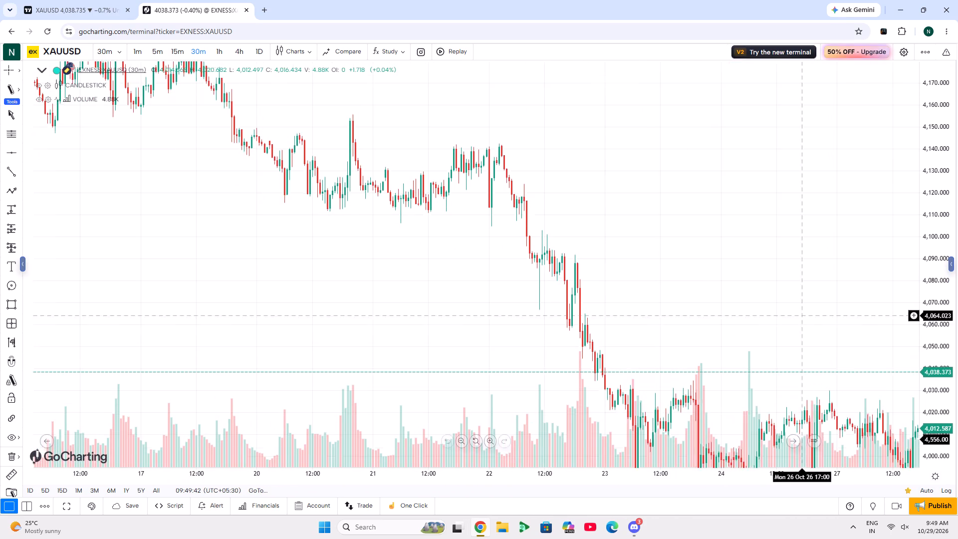
pyautogui.moveTo(798, 312); pyautogui.dragTo(602, 105)
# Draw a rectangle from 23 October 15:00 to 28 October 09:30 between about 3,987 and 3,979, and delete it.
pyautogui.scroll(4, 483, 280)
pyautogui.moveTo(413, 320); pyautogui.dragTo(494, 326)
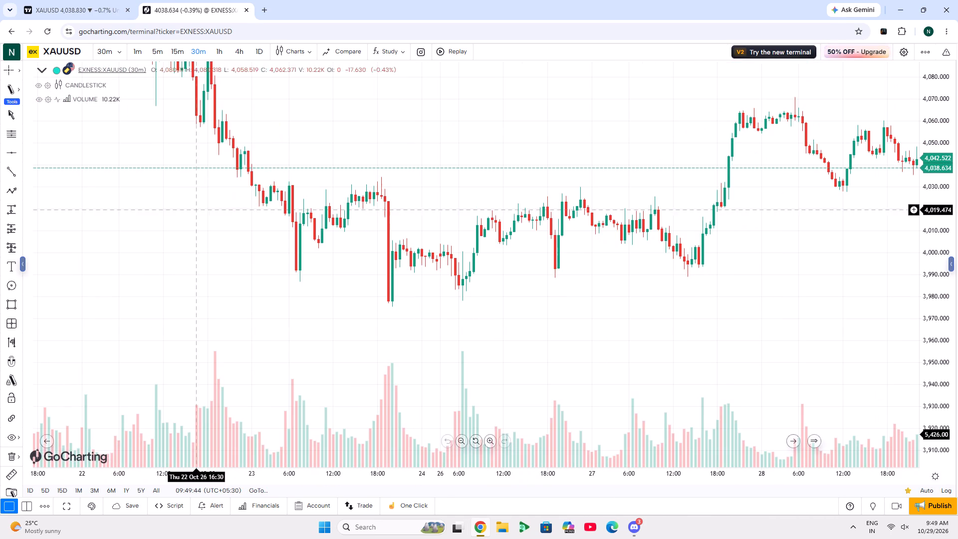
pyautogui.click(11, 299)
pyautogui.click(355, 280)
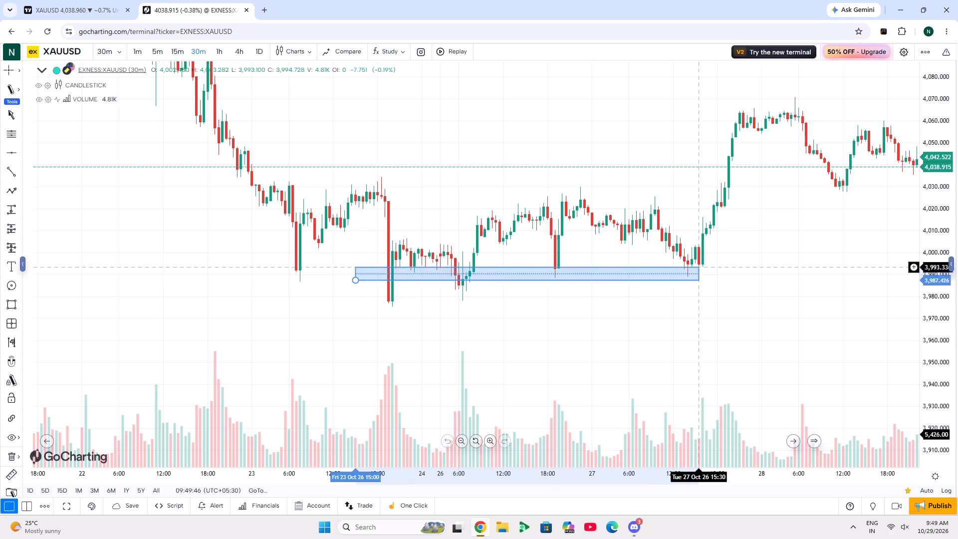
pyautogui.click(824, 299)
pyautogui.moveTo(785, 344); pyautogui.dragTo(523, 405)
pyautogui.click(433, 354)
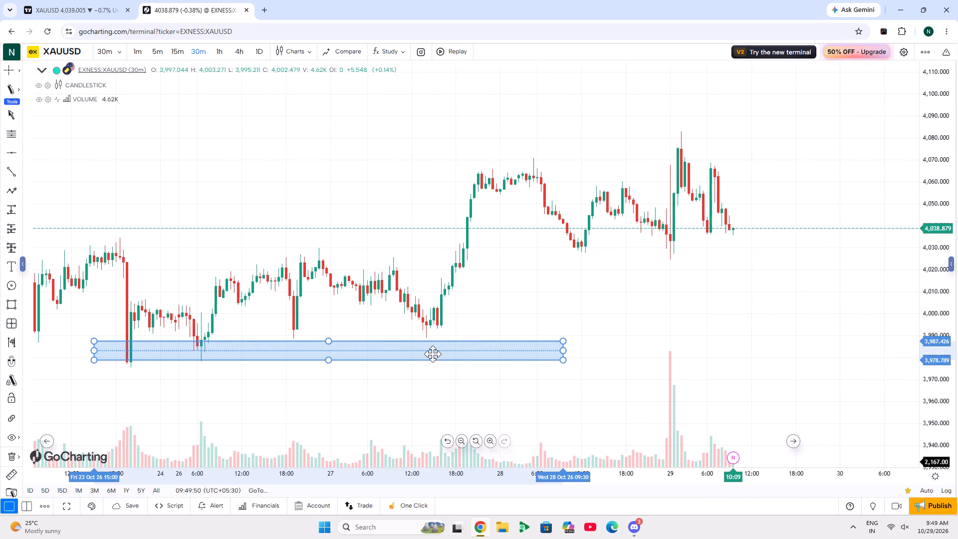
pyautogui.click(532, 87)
# Draw a thin rectangle from 28 October 10:00 to 29 October 20:00 between about 4,032.7 and 4,030.8.
pyautogui.moveTo(612, 217); pyautogui.dragTo(504, 232)
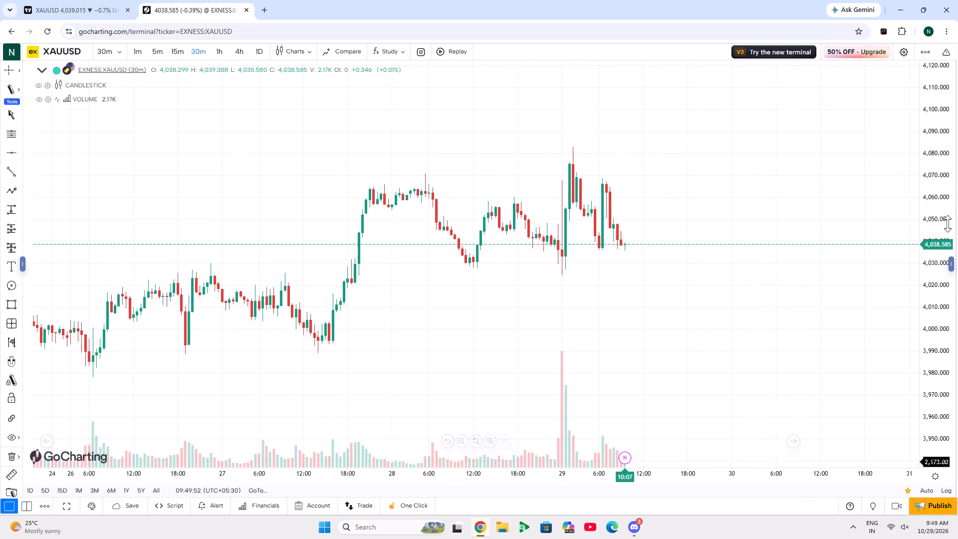
pyautogui.doubleClick(948, 224)
pyautogui.scroll(5, 805, 312)
pyautogui.moveTo(653, 286); pyautogui.dragTo(708, 388)
pyautogui.moveTo(608, 378); pyautogui.dragTo(296, 373)
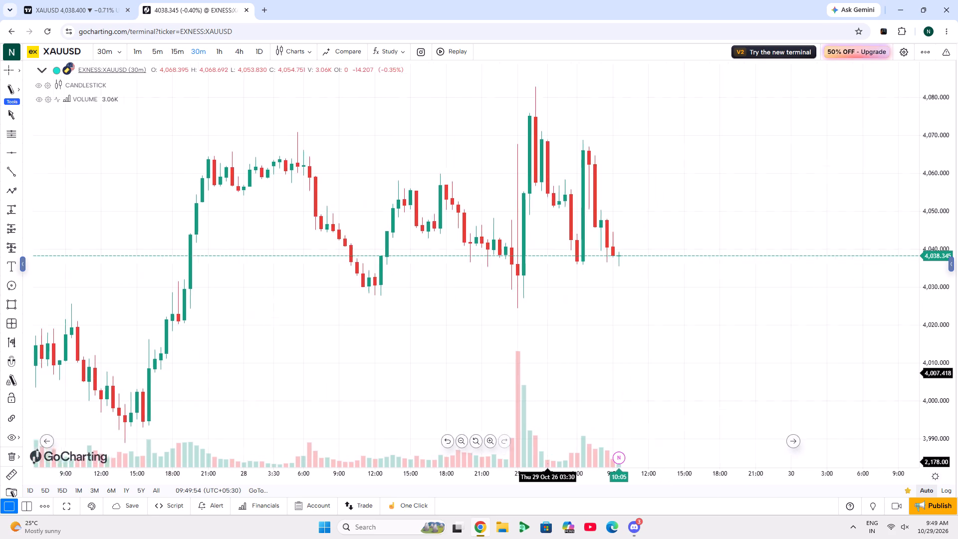
pyautogui.moveTo(296, 373); pyautogui.dragTo(287, 373)
pyautogui.moveTo(360, 139); pyautogui.dragTo(440, 154)
pyautogui.moveTo(174, 140); pyautogui.dragTo(361, 129)
pyautogui.moveTo(945, 187); pyautogui.dragTo(950, 229)
pyautogui.doubleClick(951, 229)
pyautogui.moveTo(810, 243); pyautogui.dragTo(731, 244)
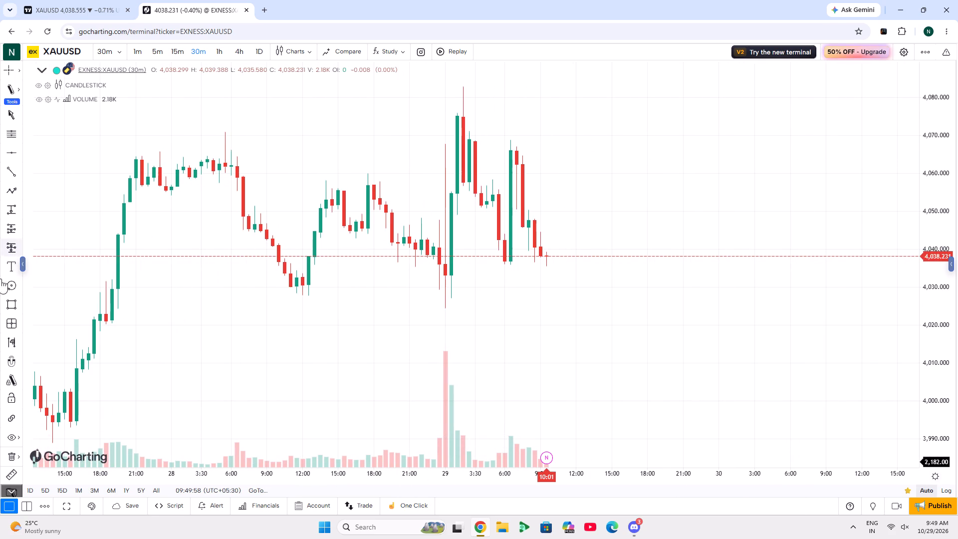
pyautogui.click(5, 302)
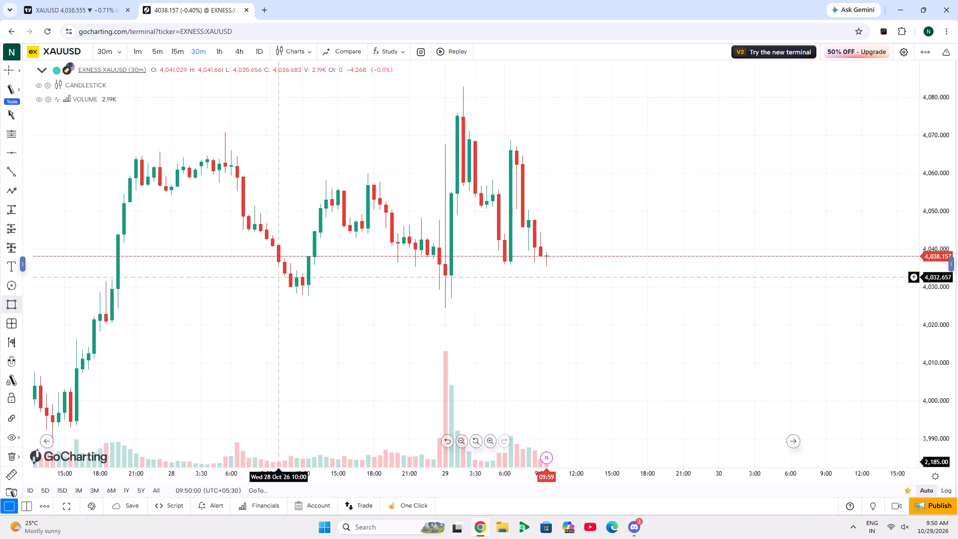
pyautogui.click(276, 277)
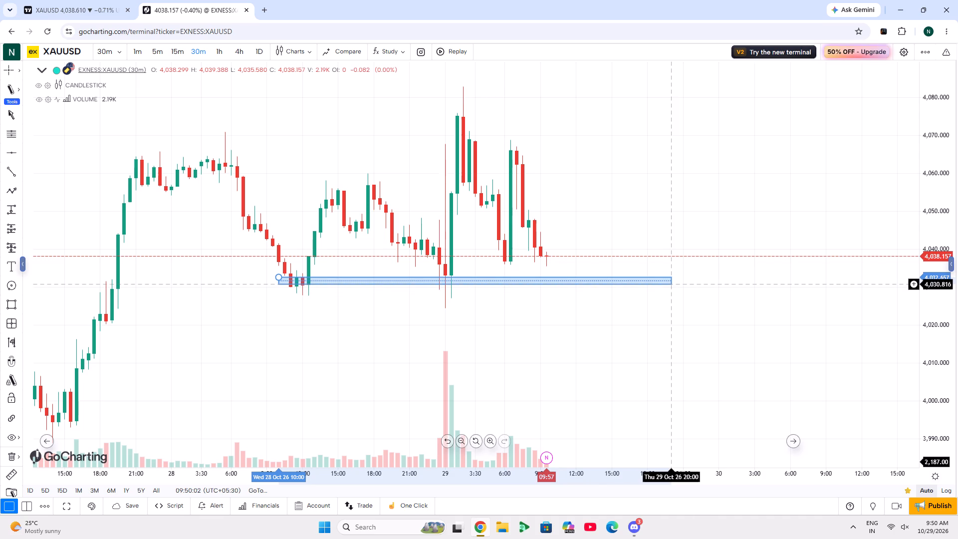
pyautogui.click(670, 284)
pyautogui.click(662, 308)
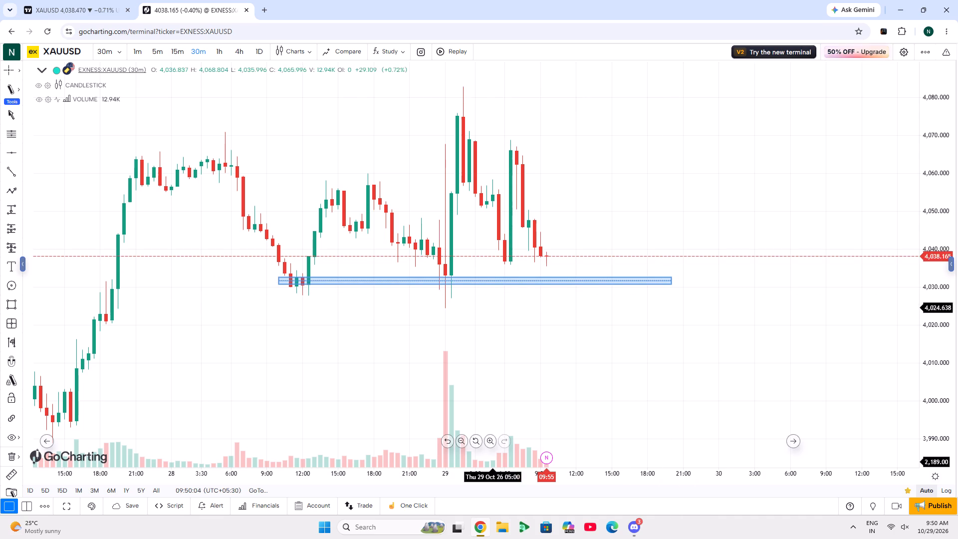
# Extend the rectangle's lower edge down to about 4,028 to cover the 28 October swing lows.
pyautogui.click(469, 276)
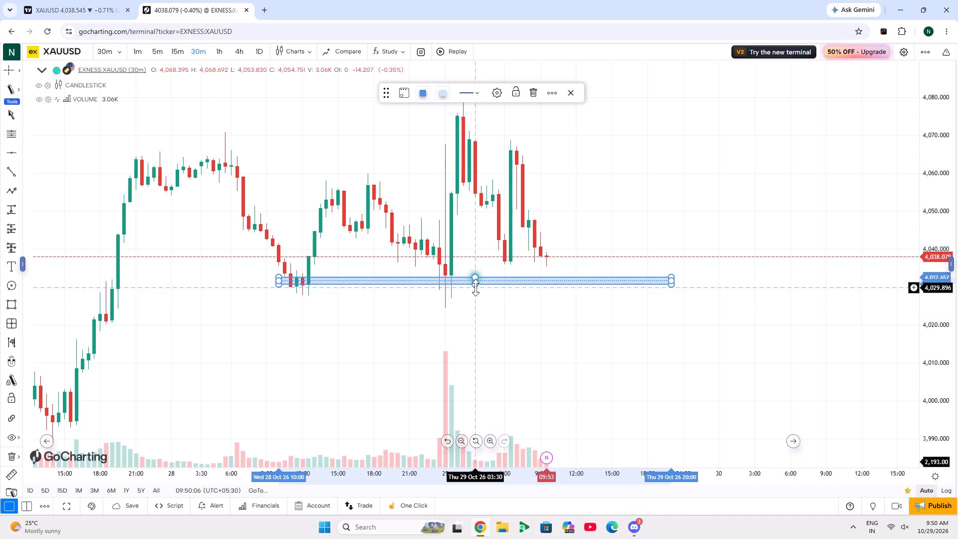
pyautogui.moveTo(476, 287); pyautogui.dragTo(477, 294)
pyautogui.click(472, 321)
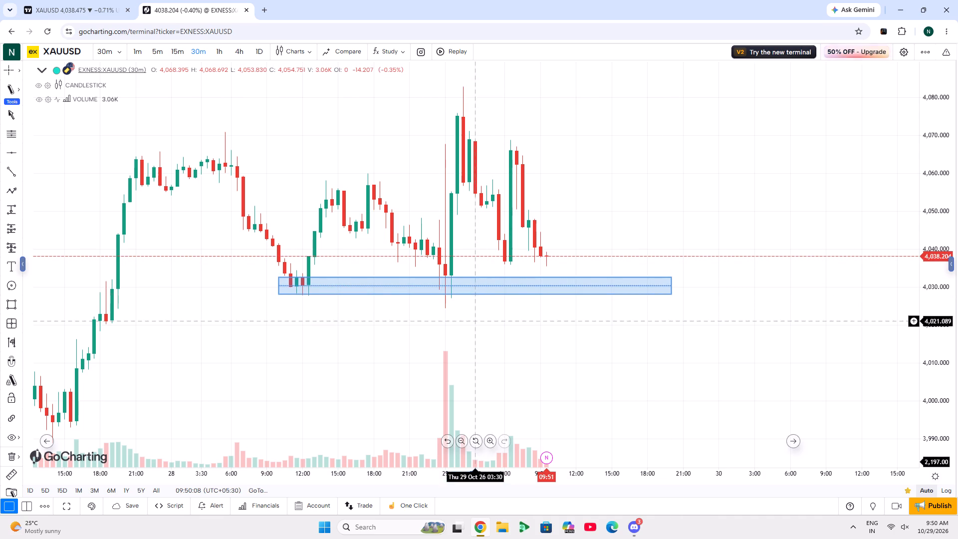
# Examine how the 27 to 29 October XAUUSD candles react around the marked rectangle zone.
pyautogui.doubleClick(937, 165)
pyautogui.scroll(-6, 448, 237)
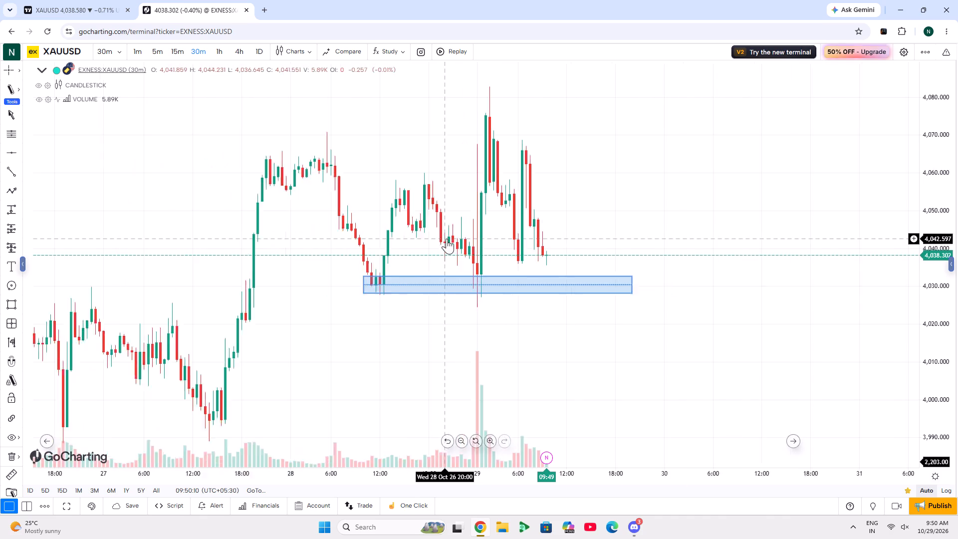
pyautogui.scroll(6, 447, 239)
pyautogui.moveTo(449, 238); pyautogui.dragTo(813, 236)
pyautogui.tripleClick(933, 181)
pyautogui.click(933, 181)
pyautogui.moveTo(727, 177); pyautogui.dragTo(665, 186)
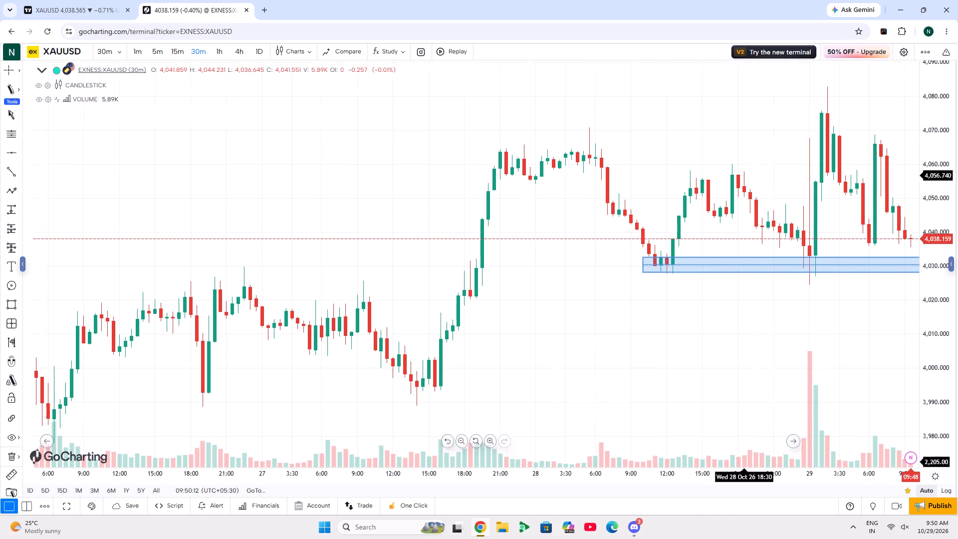
pyautogui.moveTo(665, 186); pyautogui.dragTo(375, 235)
pyautogui.scroll(-6, 514, 0)
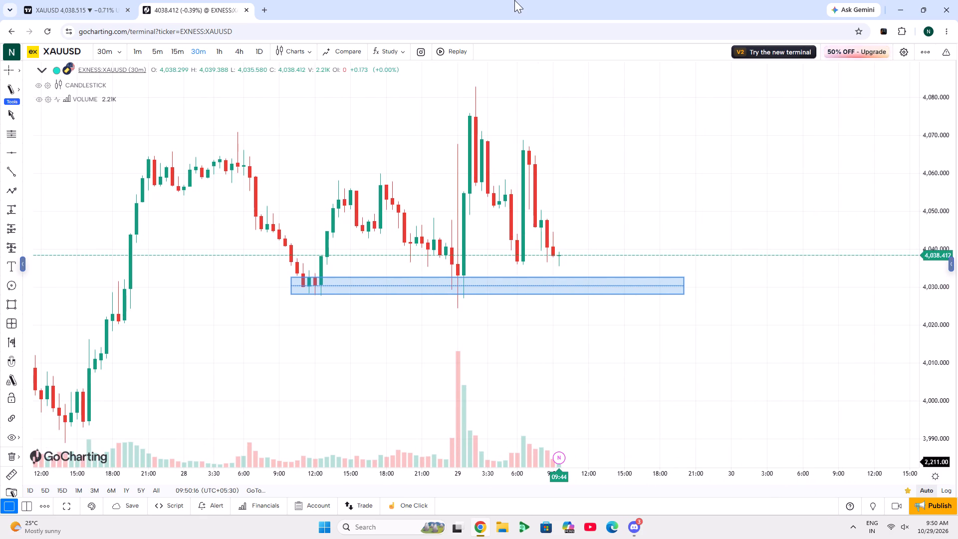
pyautogui.moveTo(656, 403); pyautogui.dragTo(577, 381)
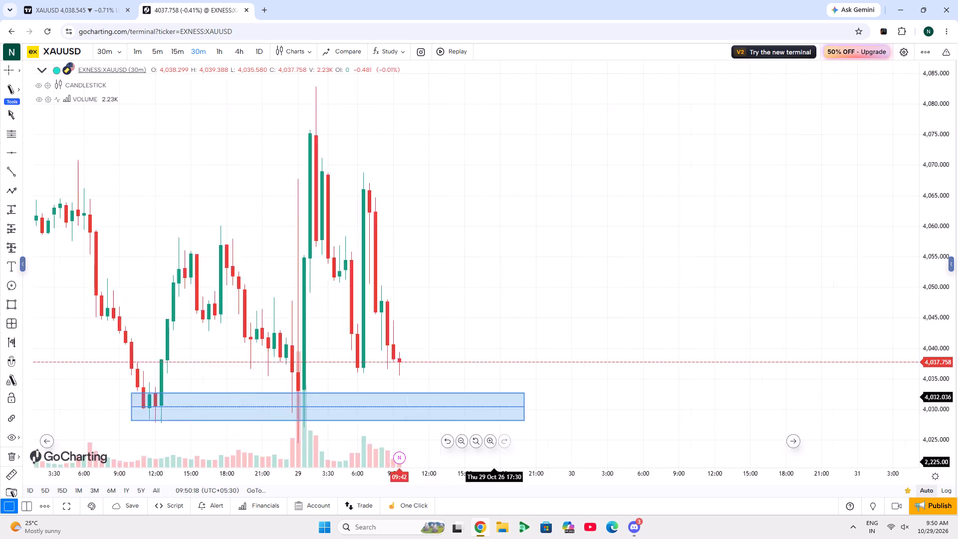
pyautogui.moveTo(577, 381); pyautogui.dragTo(585, 379)
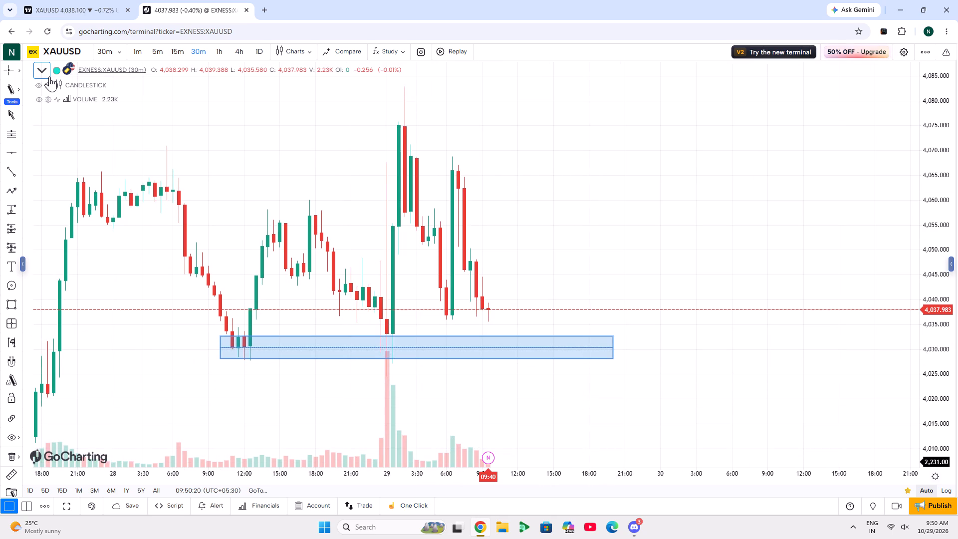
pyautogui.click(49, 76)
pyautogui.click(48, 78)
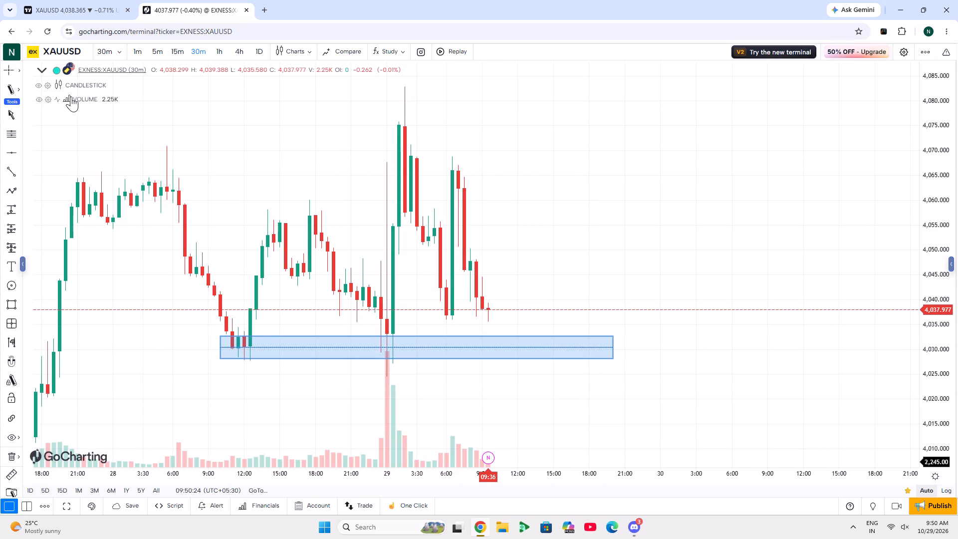
# Collapse the candlestick and volume legend at the top of the XAUUSD chart.
pyautogui.click(71, 96)
pyautogui.click(47, 139)
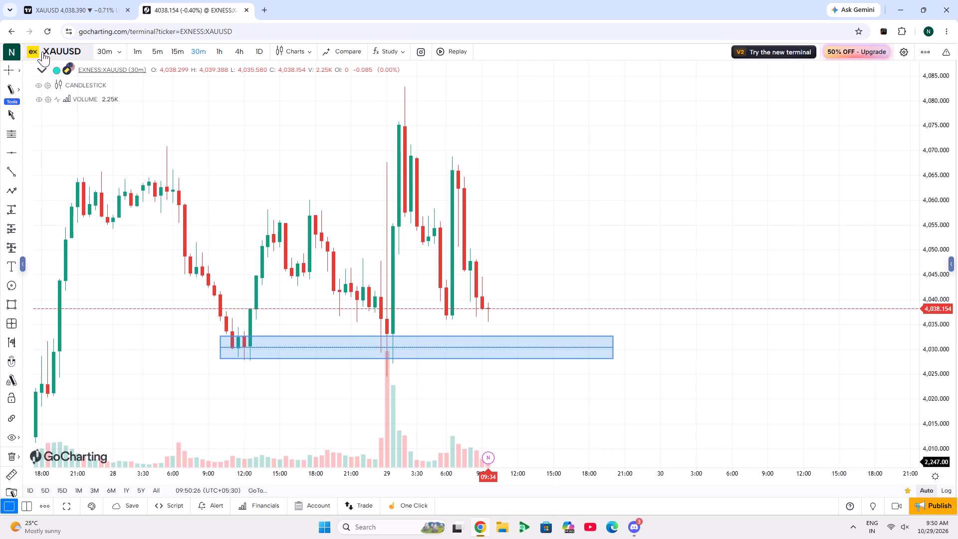
pyautogui.click(38, 60)
pyautogui.click(38, 67)
# Draw a Fibonacci retracement from the 29 October 01:30 high at about 4,083.3 down to about 4,035.5.
pyautogui.scroll(-5, 251, 166)
pyautogui.scroll(6, 254, 169)
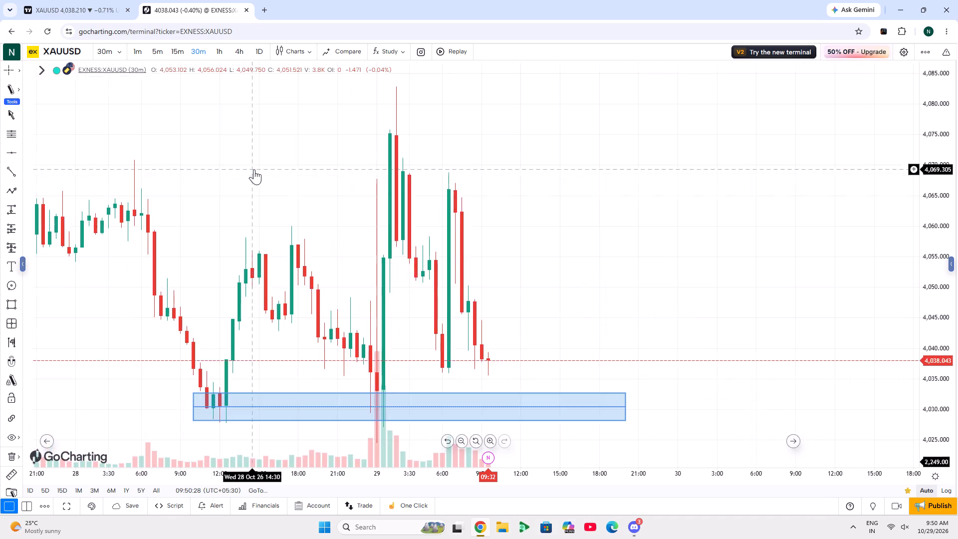
pyautogui.moveTo(254, 169); pyautogui.dragTo(522, 175)
pyautogui.doubleClick(951, 318)
pyautogui.tripleClick(944, 316)
pyautogui.moveTo(797, 421); pyautogui.dragTo(704, 412)
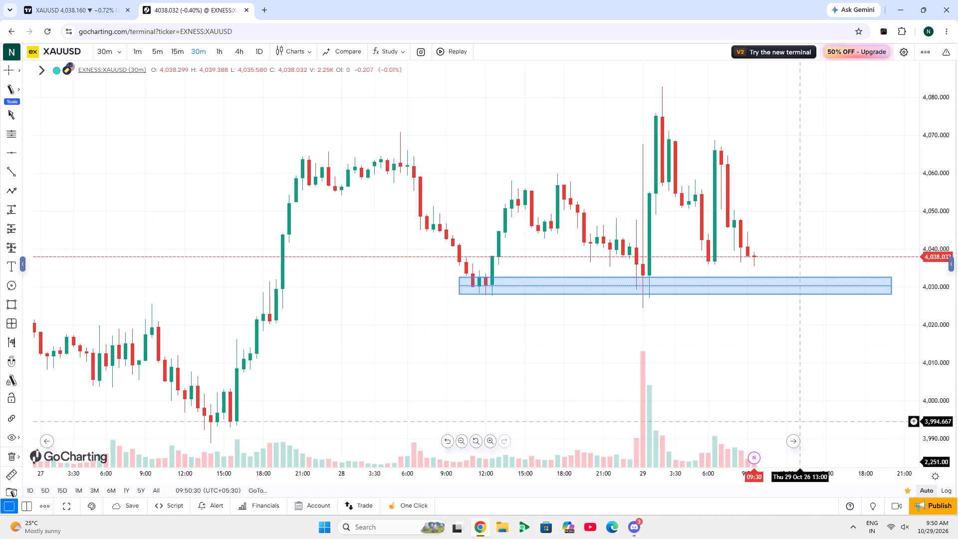
pyautogui.moveTo(704, 412); pyautogui.dragTo(636, 414)
pyautogui.scroll(-2, 453, 0)
pyautogui.moveTo(669, 240); pyautogui.dragTo(602, 306)
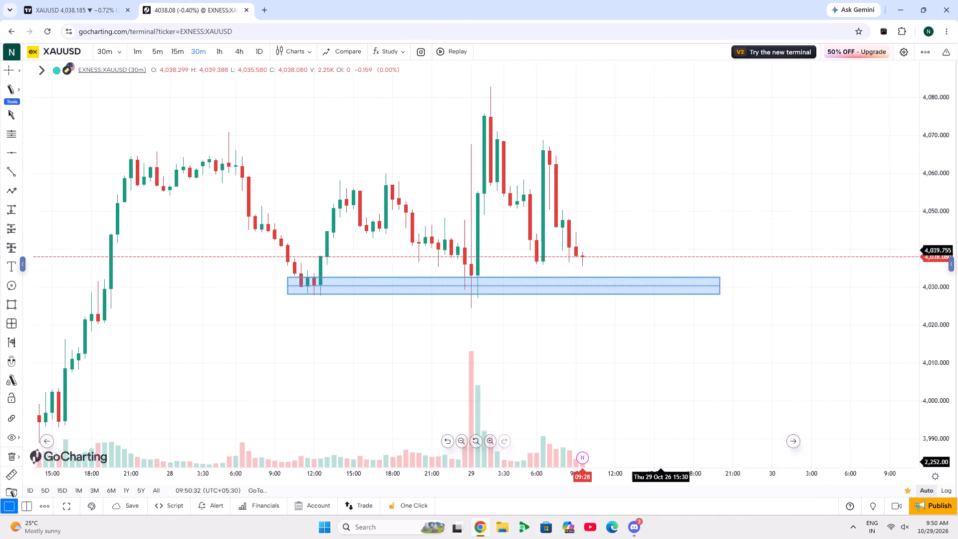
pyautogui.moveTo(602, 306); pyautogui.dragTo(663, 323)
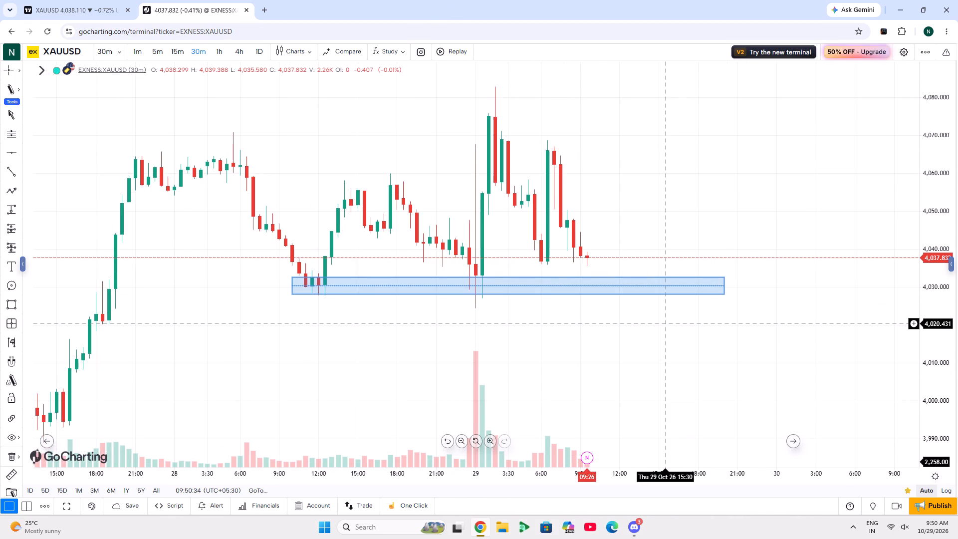
pyautogui.moveTo(621, 332); pyautogui.dragTo(460, 358)
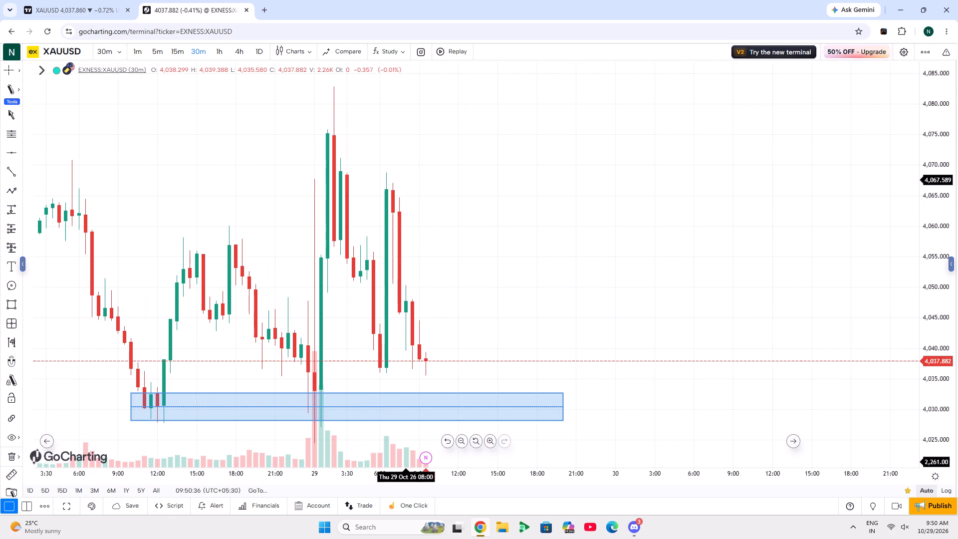
pyautogui.click(12, 134)
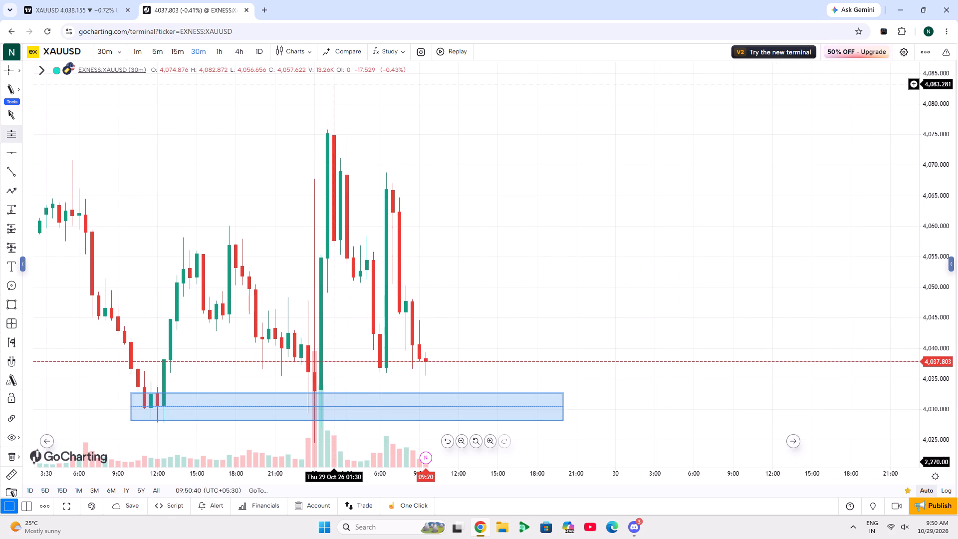
pyautogui.click(334, 84)
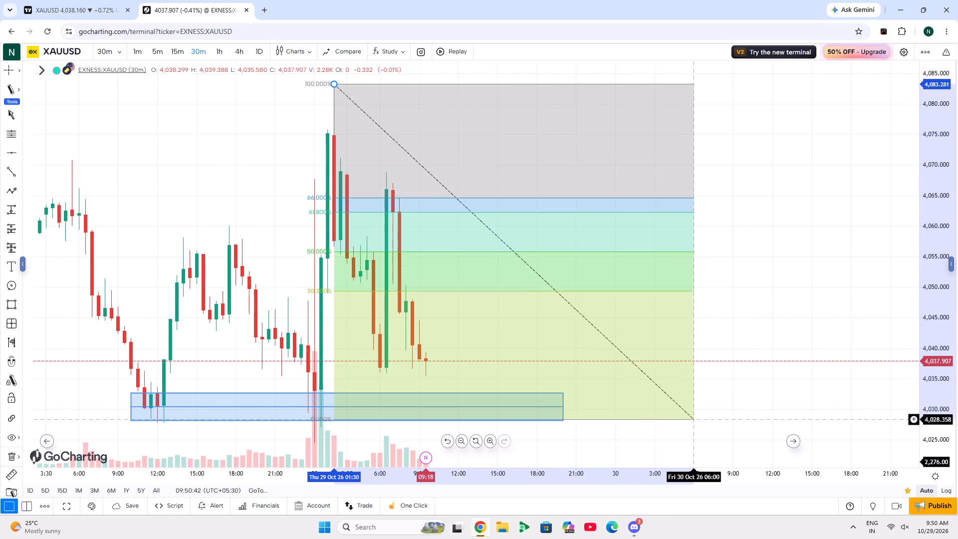
pyautogui.click(722, 376)
# Examine the 30-minute XAUUSD candles from 22 to 29 October around the Fibonacci retracement and the marked rectangle zone.
pyautogui.moveTo(769, 319); pyautogui.dragTo(522, 469)
pyautogui.scroll(-5, 944, 295)
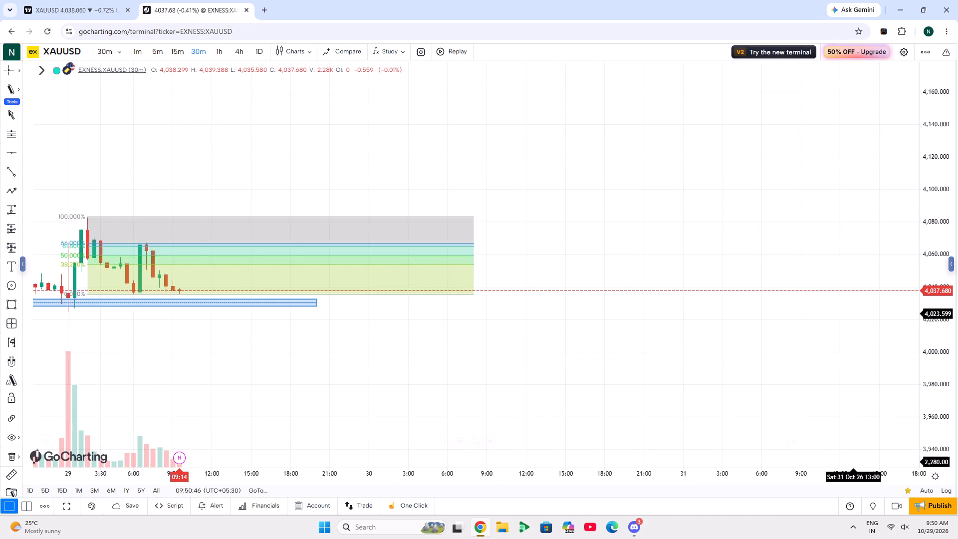
pyautogui.scroll(-5, 790, 308)
pyautogui.doubleClick(948, 302)
pyautogui.scroll(-7, 610, 293)
pyautogui.scroll(6, 505, 316)
pyautogui.moveTo(387, 271); pyautogui.dragTo(870, 315)
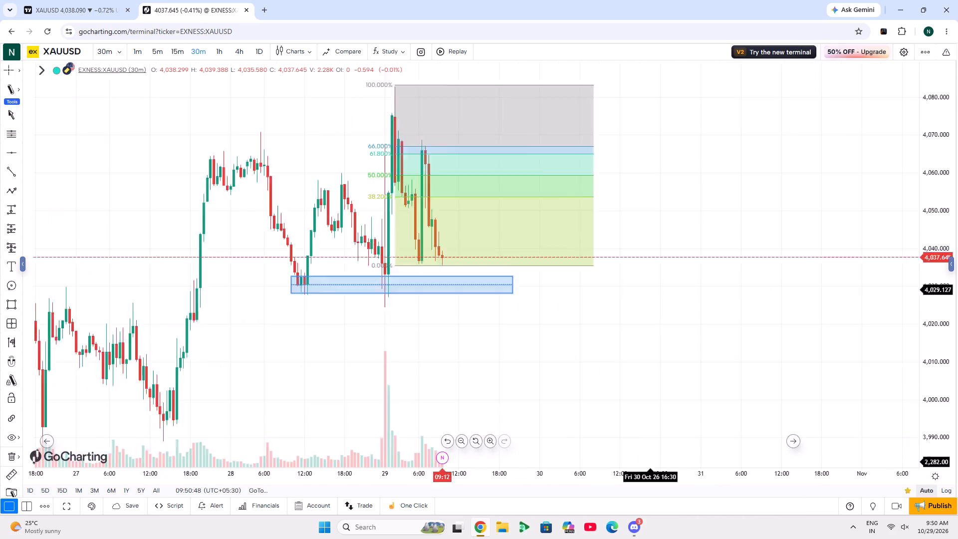
pyautogui.moveTo(870, 315); pyautogui.dragTo(871, 315)
pyautogui.tripleClick(934, 282)
pyautogui.scroll(4, 508, 363)
pyautogui.moveTo(349, 336); pyautogui.dragTo(933, 306)
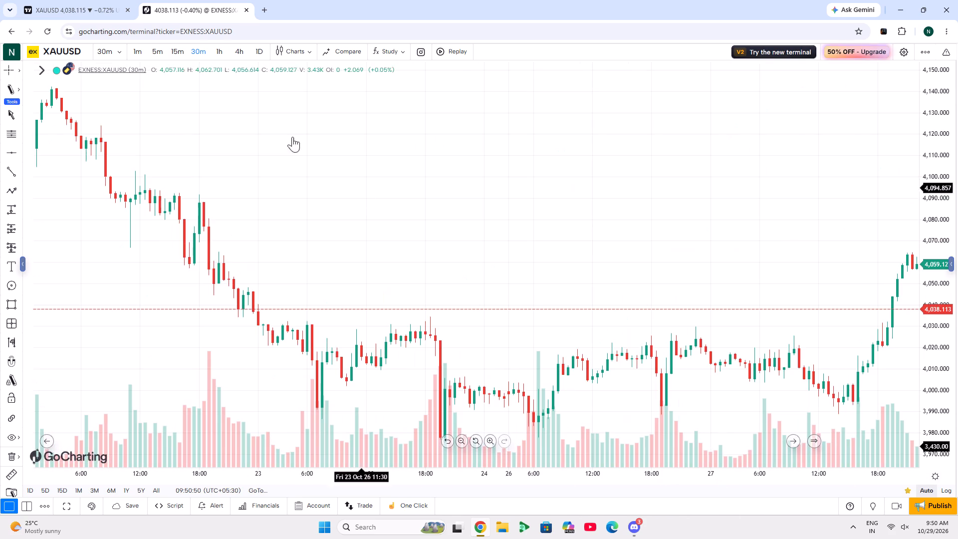
# Switch the XAUUSD chart to the 5-minute timeframe and bring the 29 October retracement into view.
pyautogui.click(160, 51)
pyautogui.moveTo(606, 160); pyautogui.dragTo(35, 221)
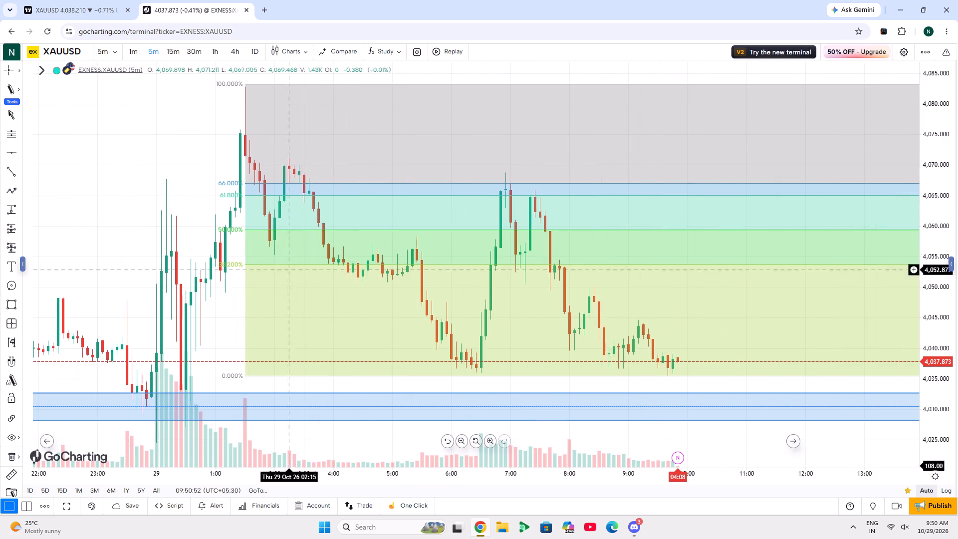
pyautogui.moveTo(174, 179); pyautogui.dragTo(0, 171)
pyautogui.scroll(-3, 156, 239)
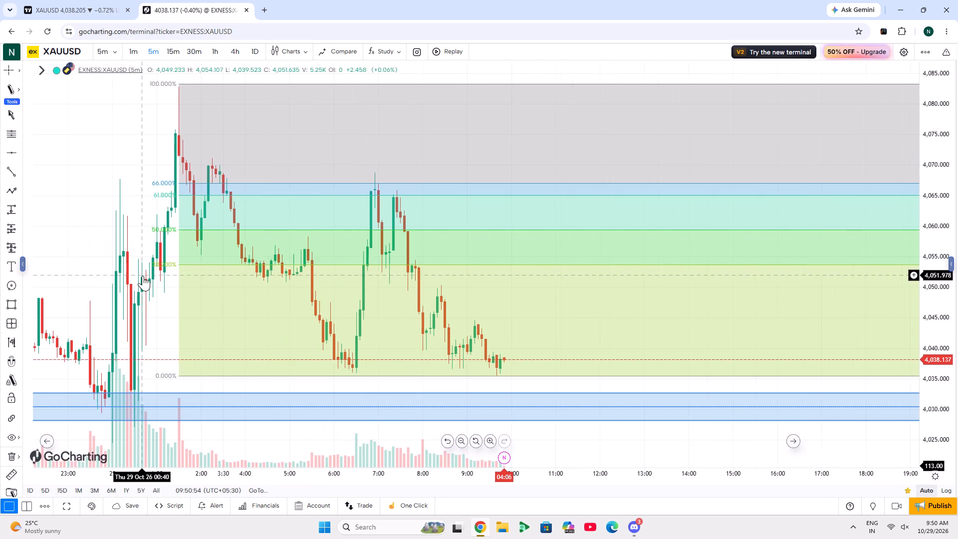
pyautogui.moveTo(132, 258); pyautogui.dragTo(93, 257)
# In the Fibonacci retracement's appearance settings, lower the opacity of the 0 level's grey colour until it is almost transparent.
pyautogui.click(300, 191)
pyautogui.click(310, 184)
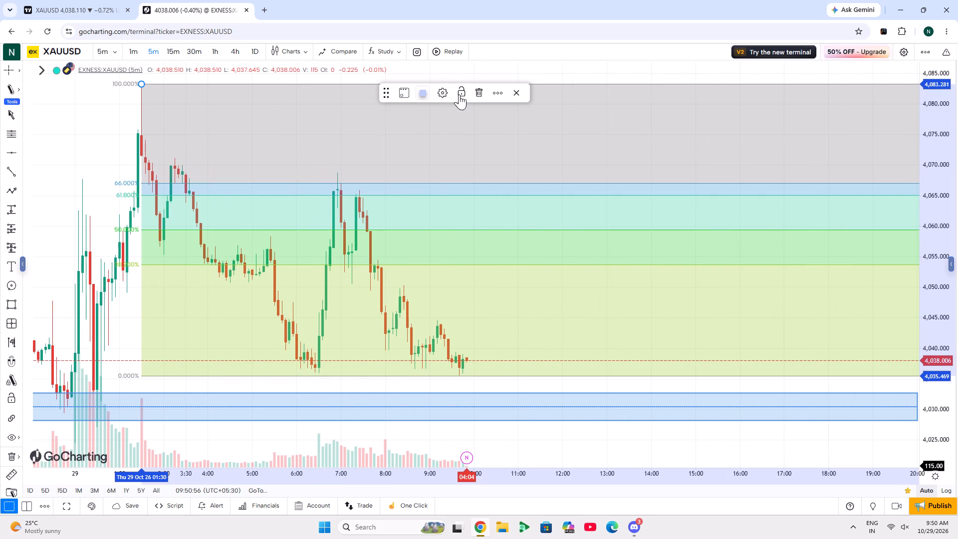
pyautogui.click(427, 84)
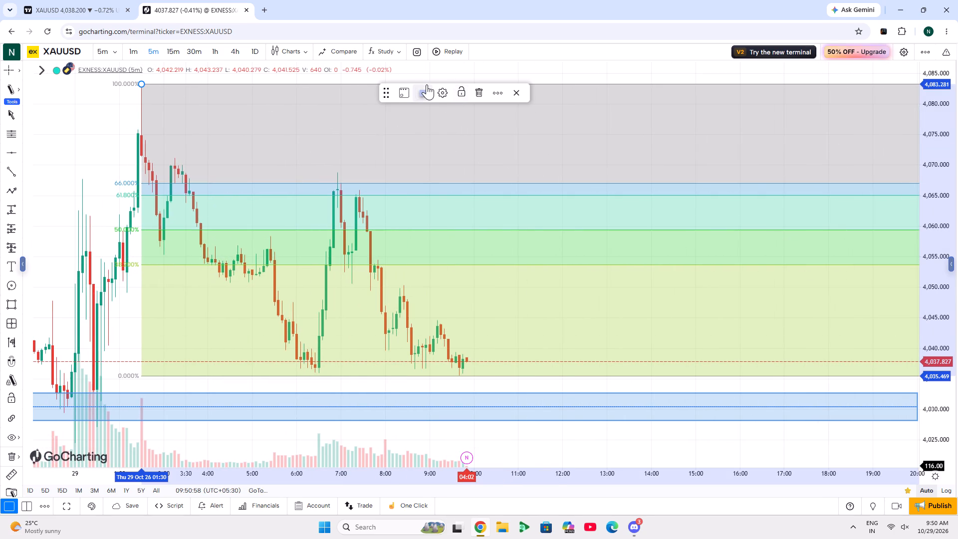
pyautogui.click(437, 88)
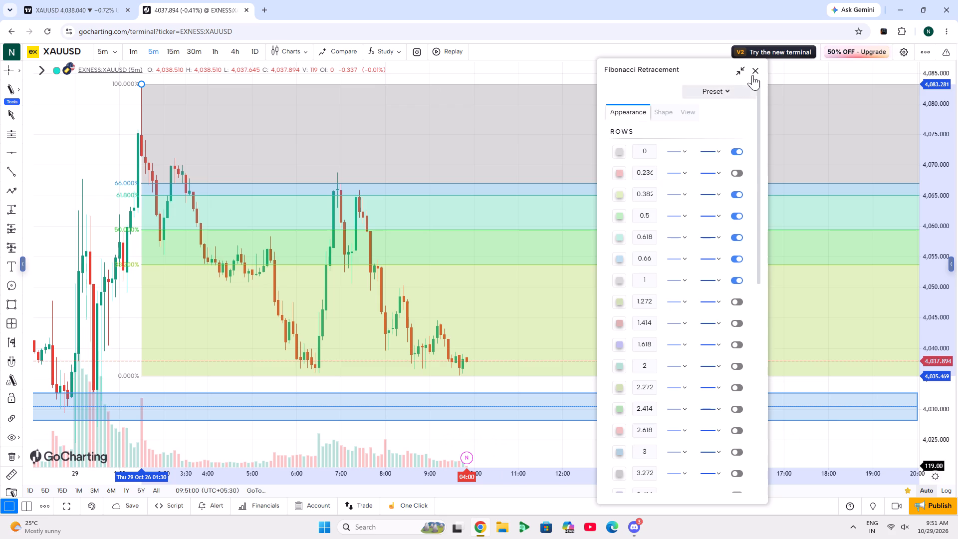
pyautogui.click(754, 74)
pyautogui.click(442, 87)
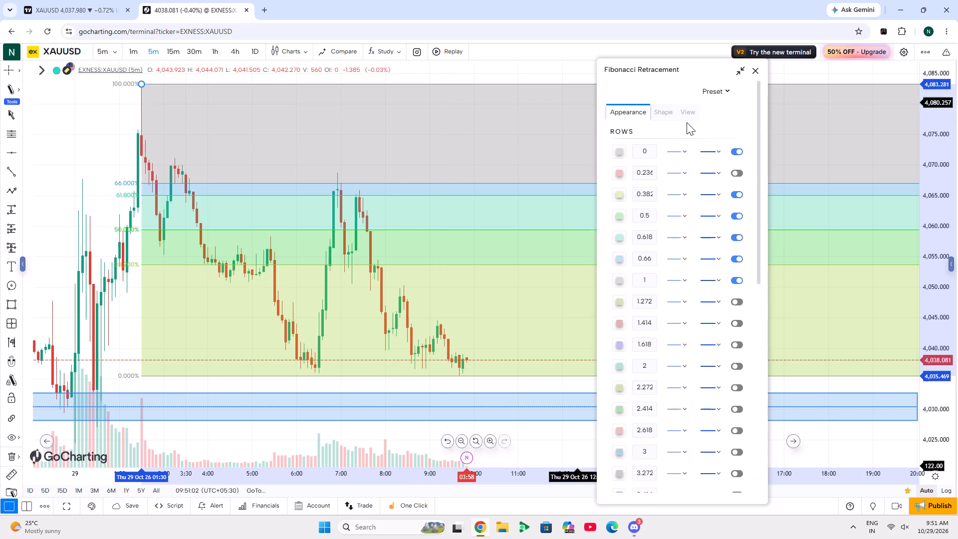
pyautogui.click(659, 109)
pyautogui.click(687, 109)
pyautogui.click(653, 102)
pyautogui.click(625, 119)
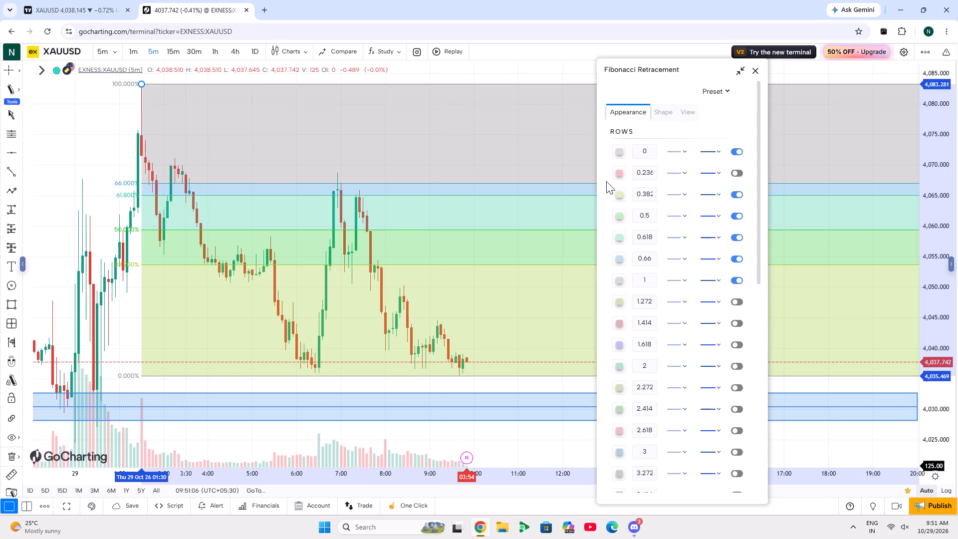
pyautogui.click(621, 156)
pyautogui.moveTo(641, 239); pyautogui.dragTo(546, 231)
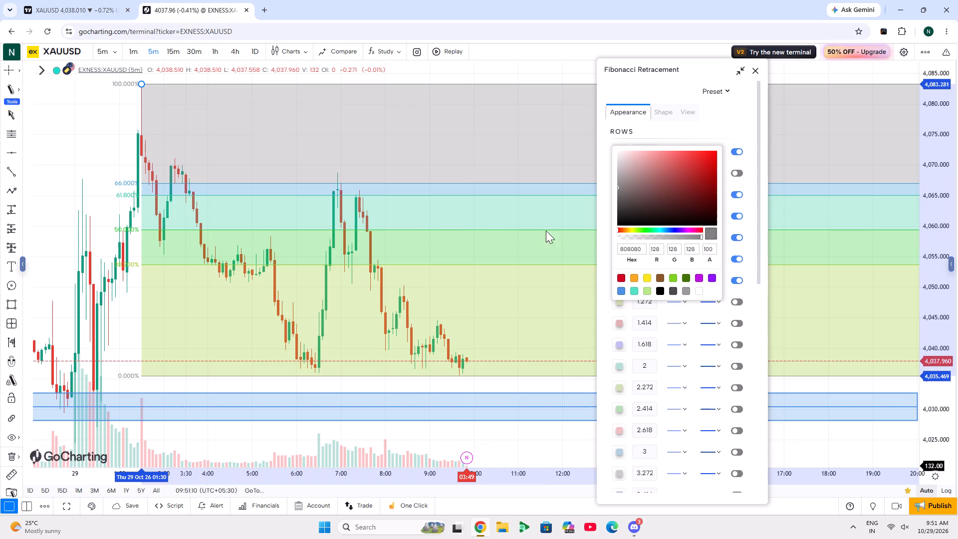
pyautogui.moveTo(546, 231); pyautogui.dragTo(714, 242)
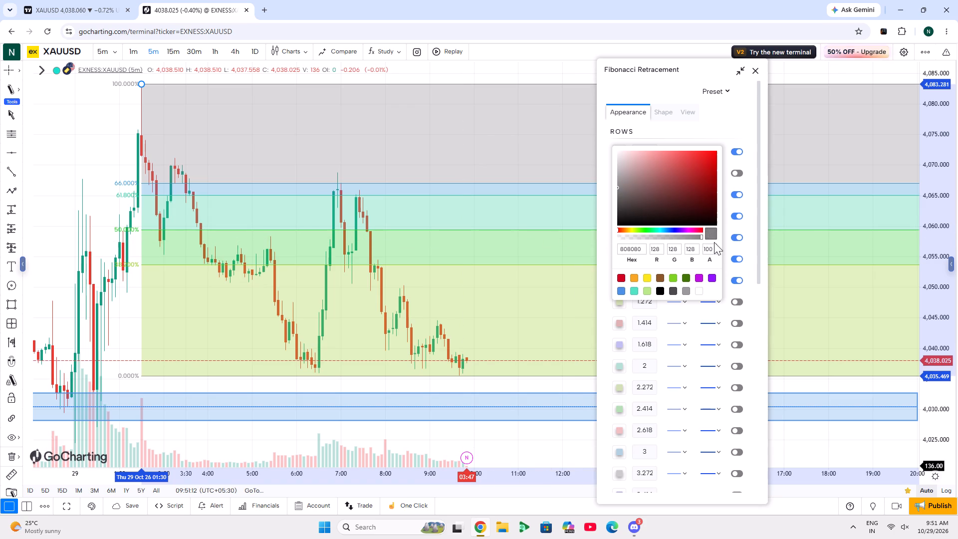
pyautogui.moveTo(714, 242); pyautogui.dragTo(514, 241)
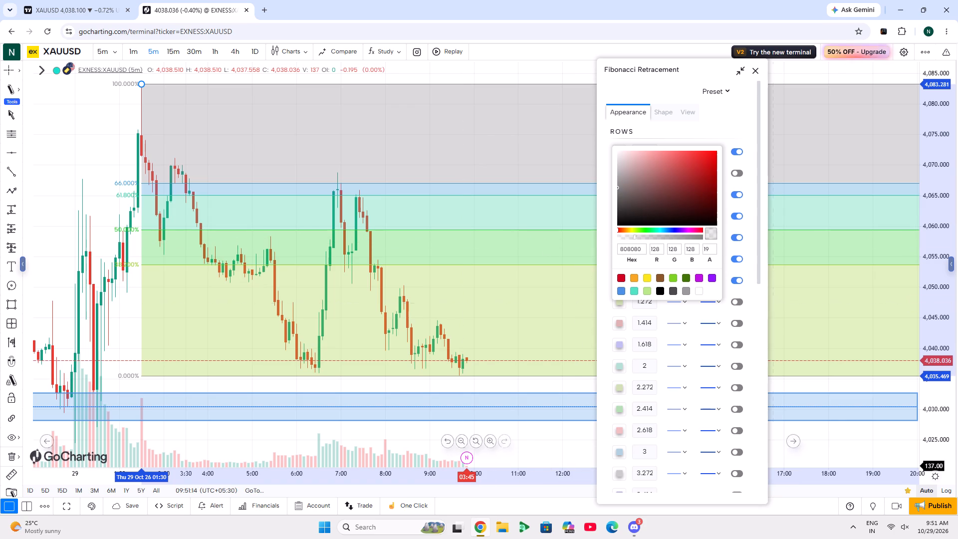
pyautogui.moveTo(514, 241); pyautogui.dragTo(504, 241)
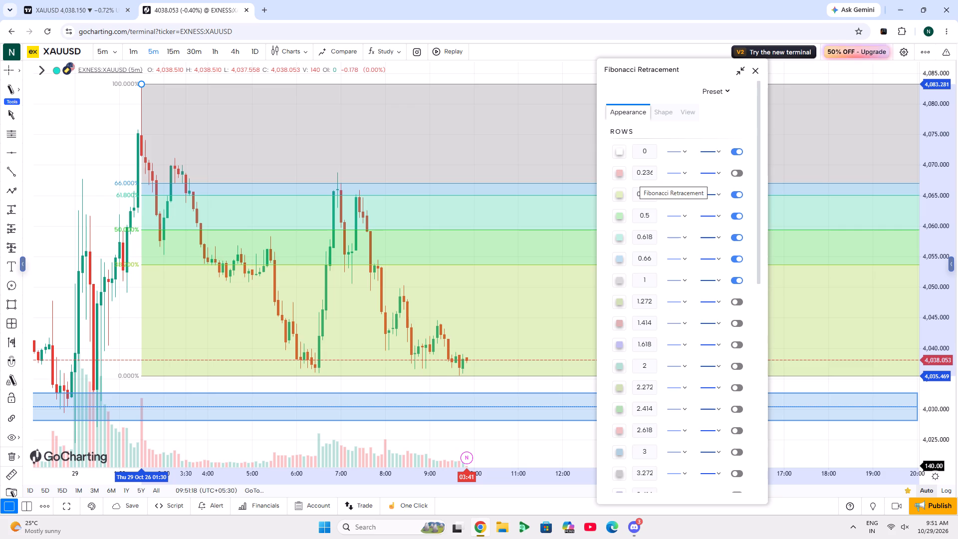
# Recolour the retracement's 0.5 level yellow (F8E71C) with an opacity of about 50 and close the settings.
pyautogui.click(620, 215)
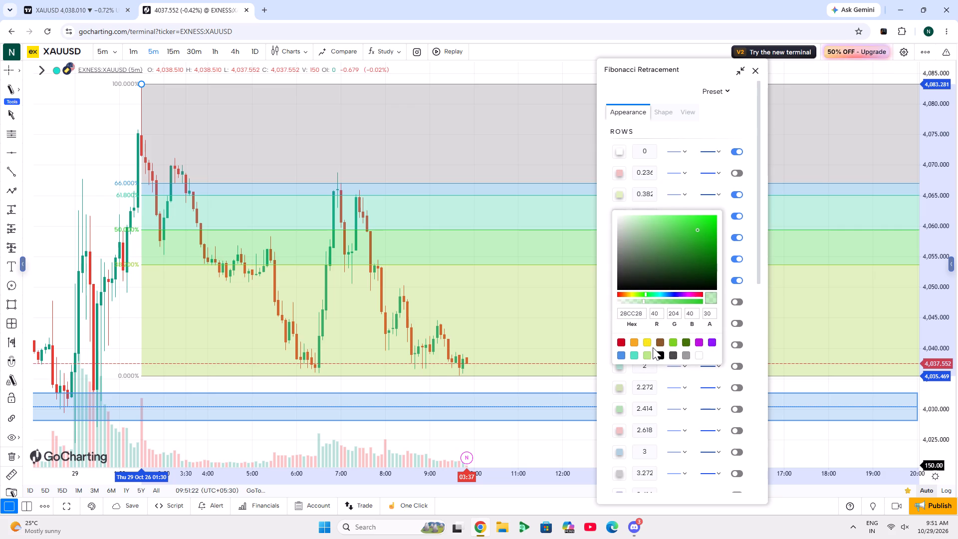
pyautogui.click(650, 343)
pyautogui.moveTo(675, 300); pyautogui.dragTo(660, 328)
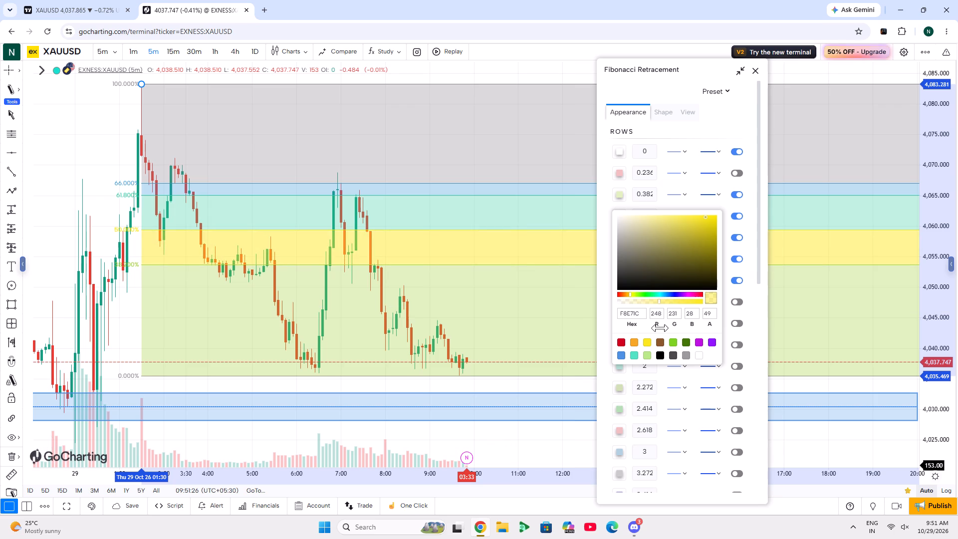
pyautogui.moveTo(660, 328); pyautogui.dragTo(662, 327)
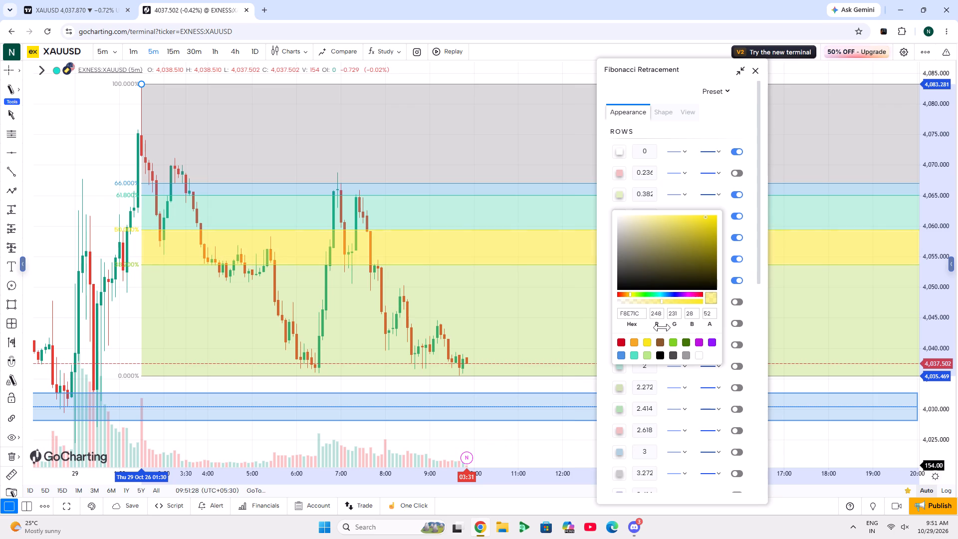
pyautogui.moveTo(662, 327); pyautogui.dragTo(660, 327)
pyautogui.click(122, 138)
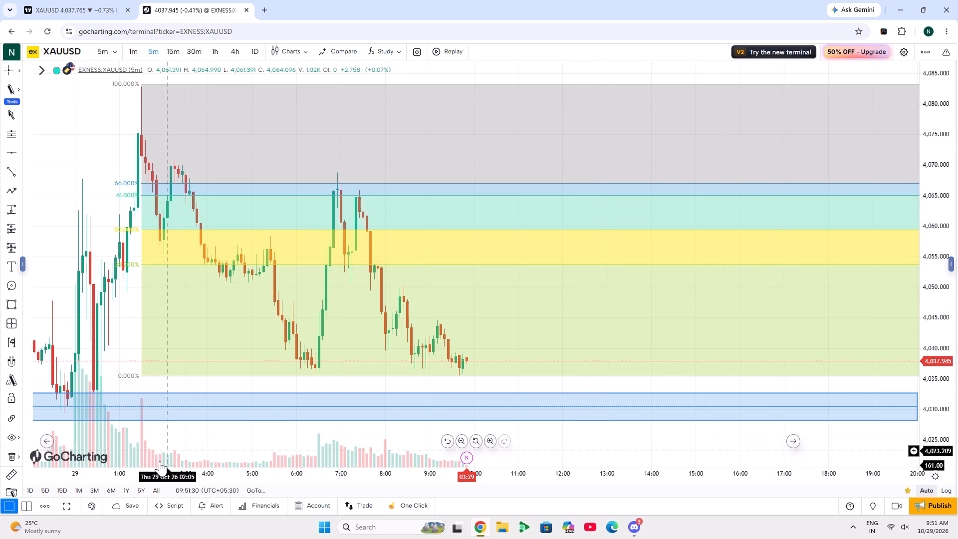
# Switch the charting terminal to the Dark Theme.
pyautogui.click(93, 503)
pyautogui.click(112, 485)
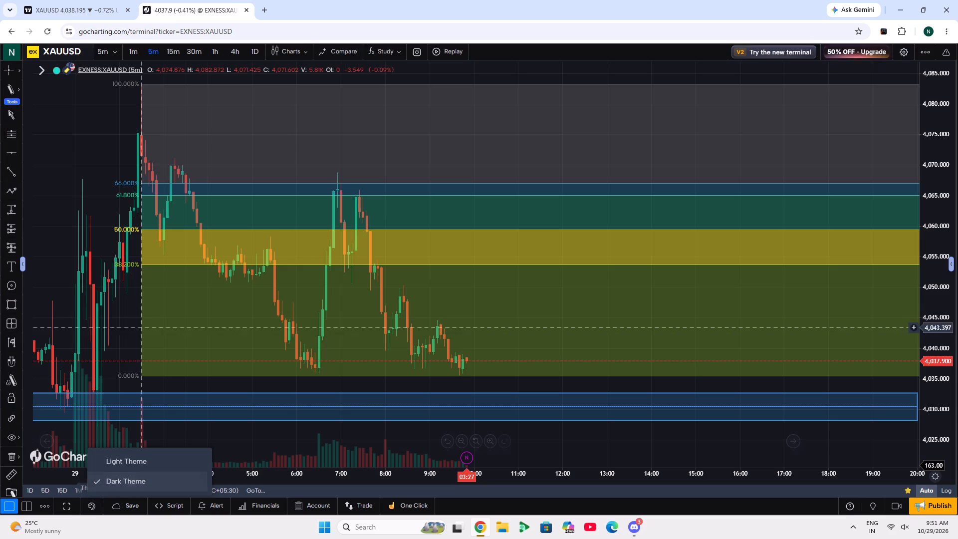
pyautogui.click(75, 277)
# Lower the opacity of the retracement's yellow 0.5 level to about 15, comparing fainter and stronger fills.
pyautogui.scroll(-5, 75, 277)
pyautogui.moveTo(256, 287); pyautogui.dragTo(134, 309)
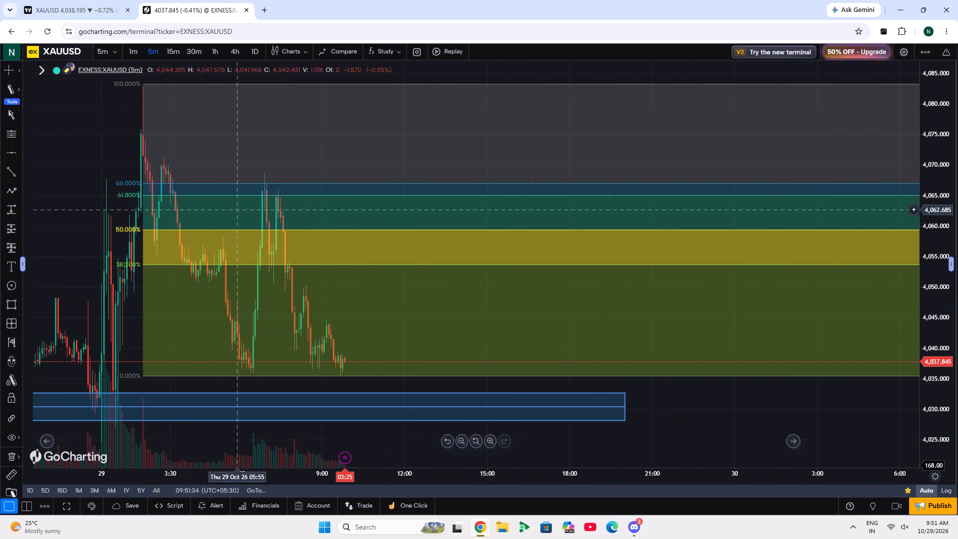
pyautogui.click(257, 230)
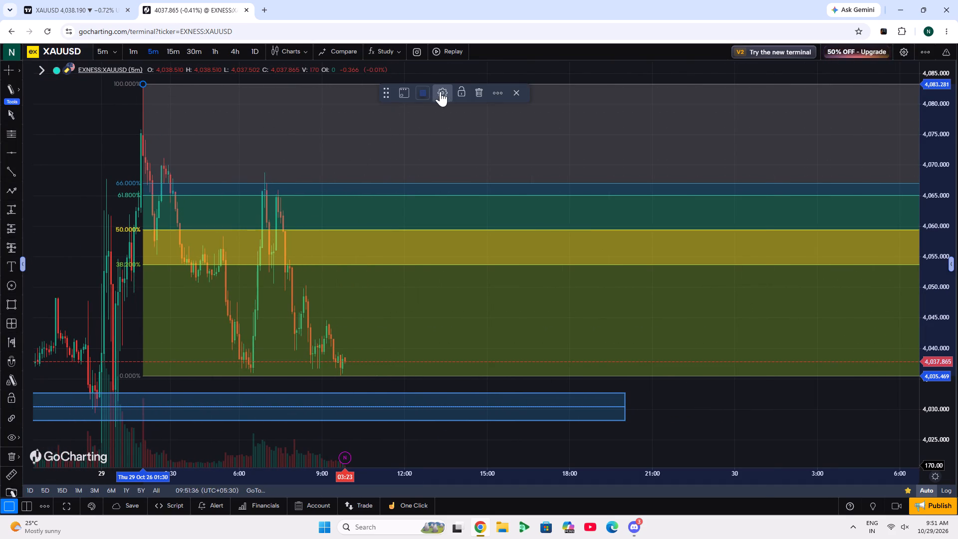
pyautogui.click(442, 91)
pyautogui.click(618, 218)
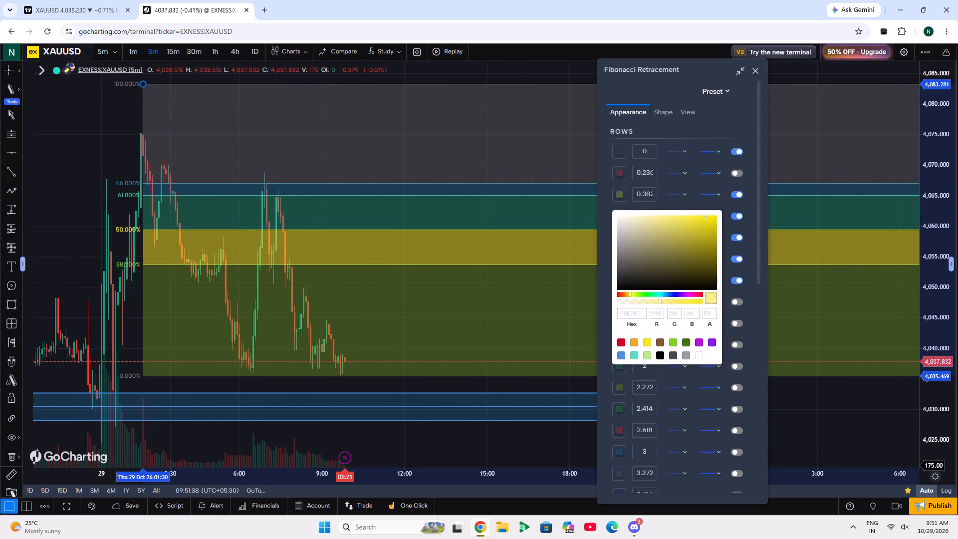
pyautogui.moveTo(661, 303); pyautogui.dragTo(640, 299)
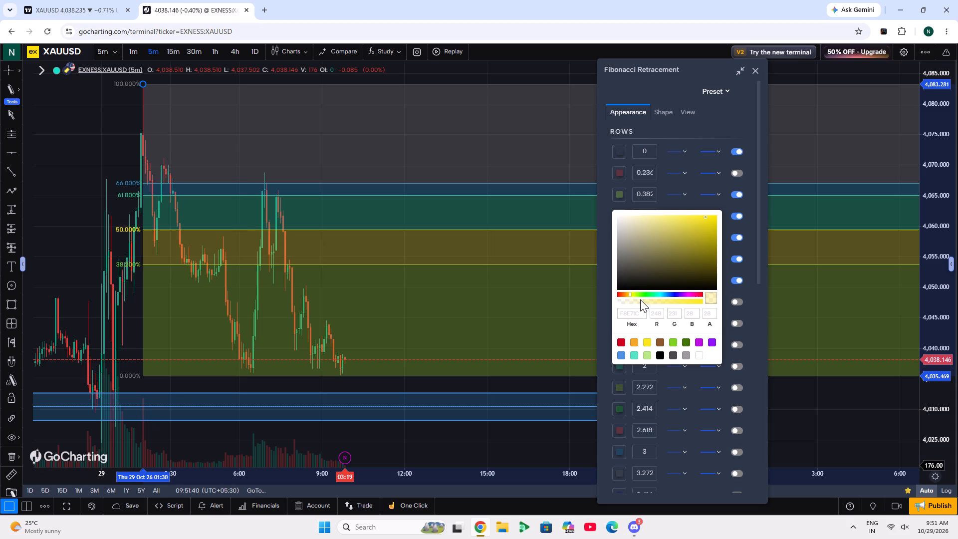
pyautogui.moveTo(640, 299); pyautogui.dragTo(650, 300)
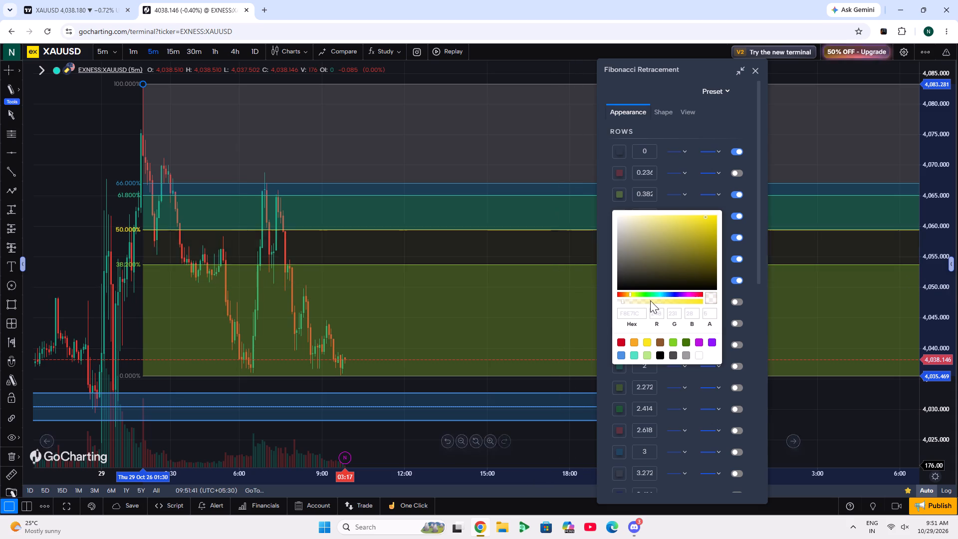
pyautogui.moveTo(650, 300); pyautogui.dragTo(691, 309)
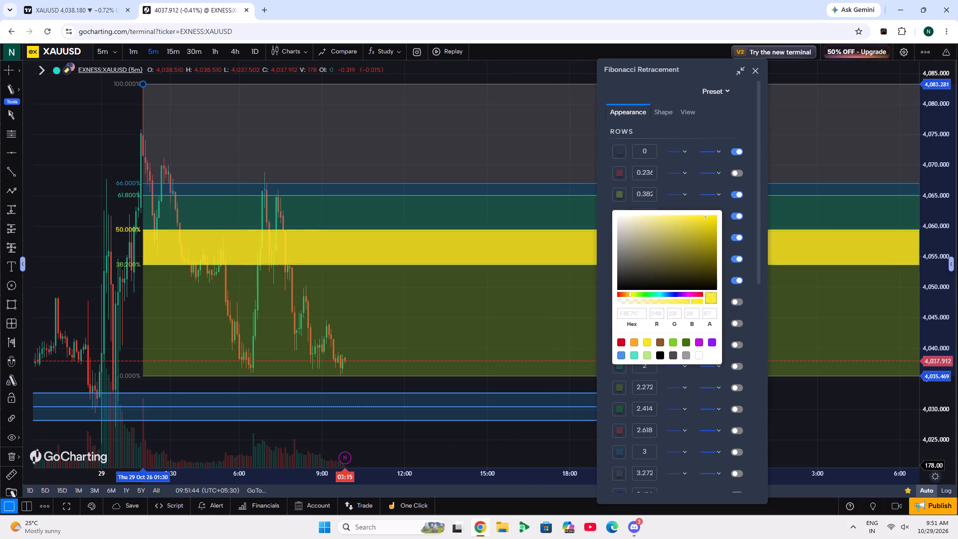
pyautogui.moveTo(691, 309); pyautogui.dragTo(625, 295)
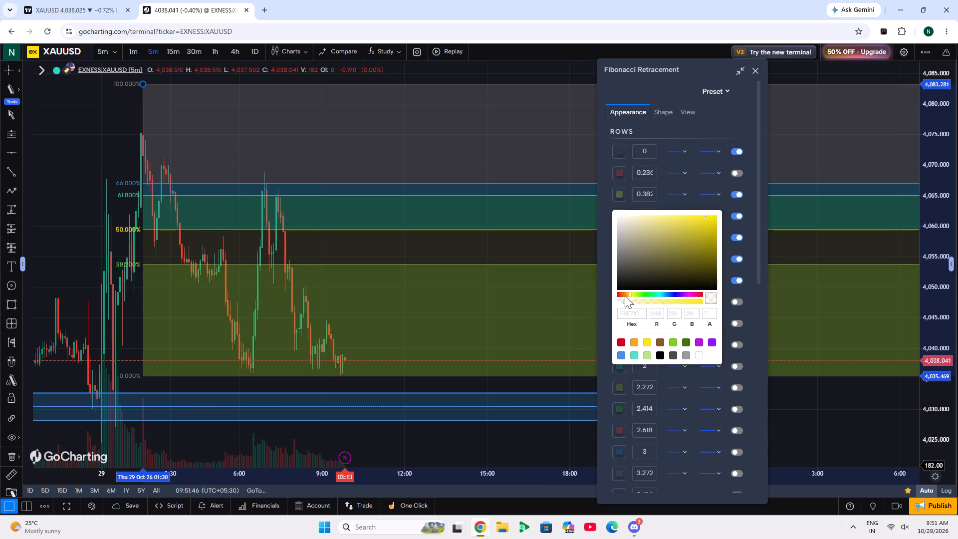
pyautogui.moveTo(625, 295); pyautogui.dragTo(630, 296)
pyautogui.click(610, 224)
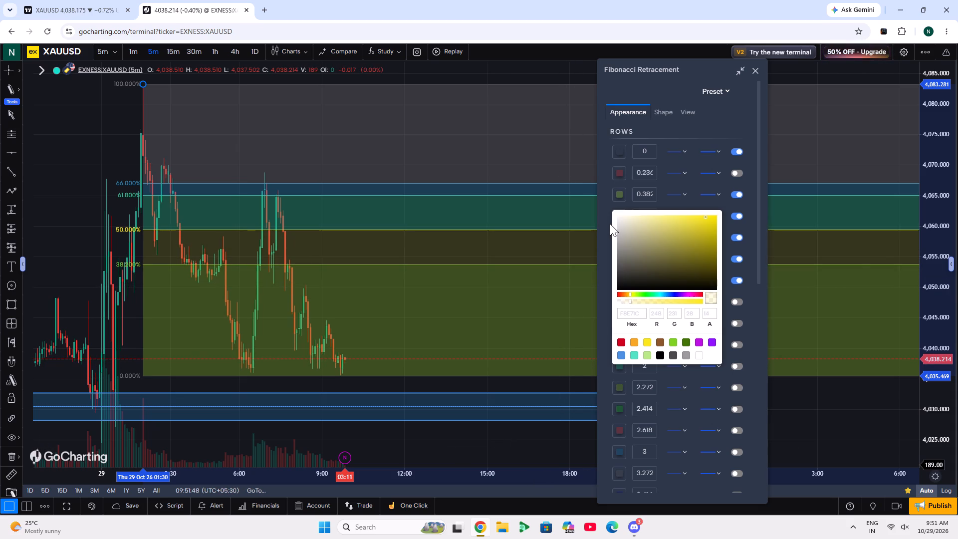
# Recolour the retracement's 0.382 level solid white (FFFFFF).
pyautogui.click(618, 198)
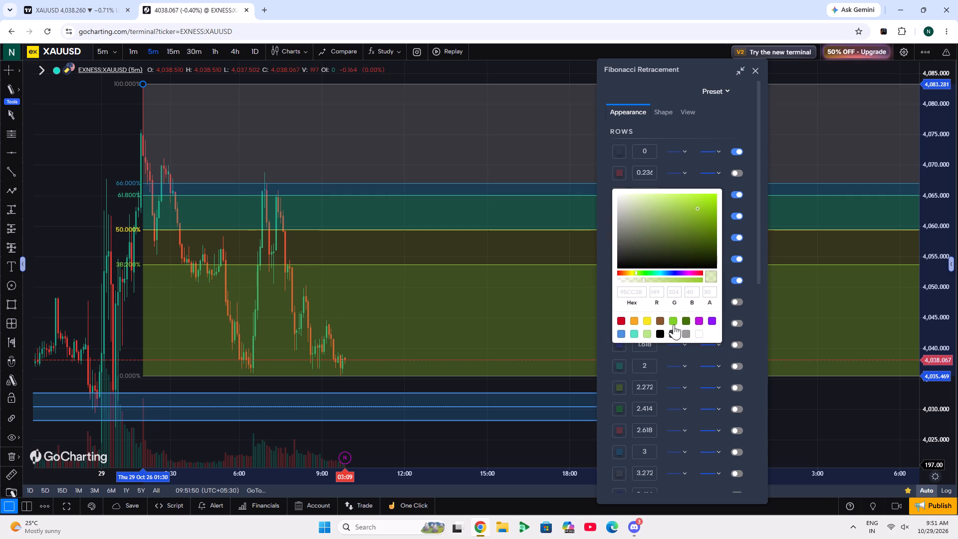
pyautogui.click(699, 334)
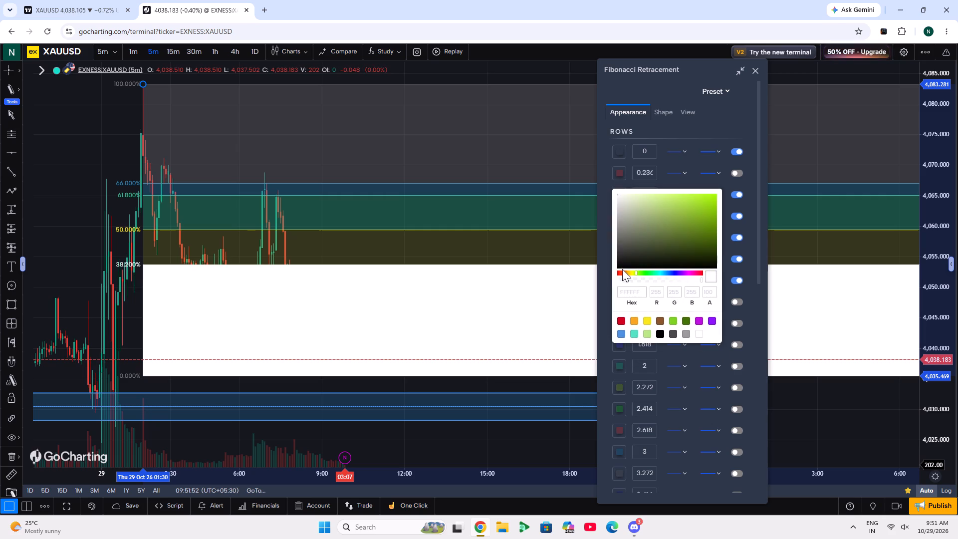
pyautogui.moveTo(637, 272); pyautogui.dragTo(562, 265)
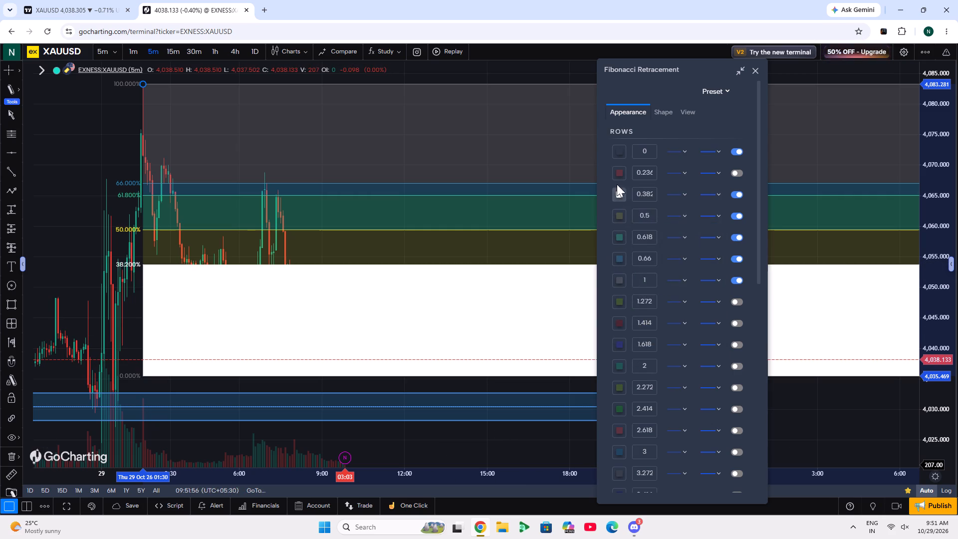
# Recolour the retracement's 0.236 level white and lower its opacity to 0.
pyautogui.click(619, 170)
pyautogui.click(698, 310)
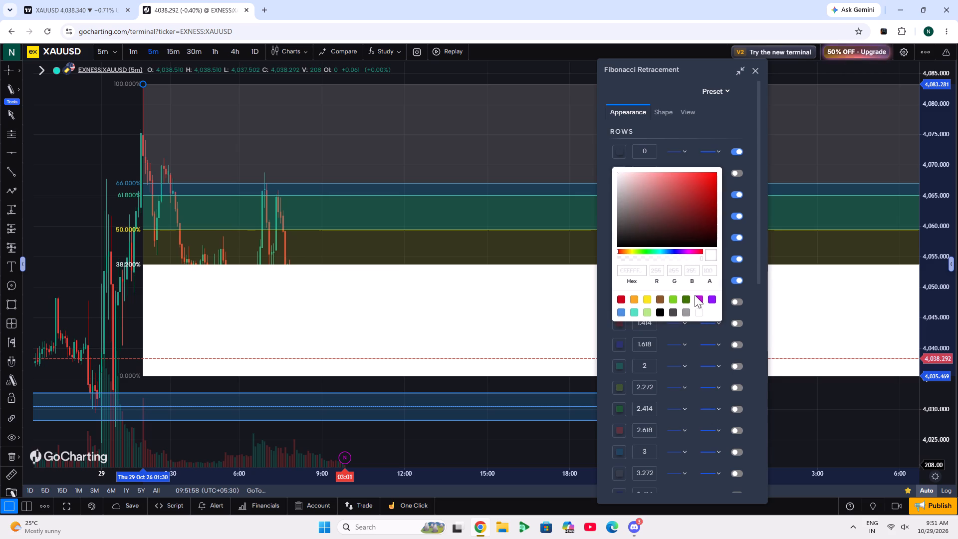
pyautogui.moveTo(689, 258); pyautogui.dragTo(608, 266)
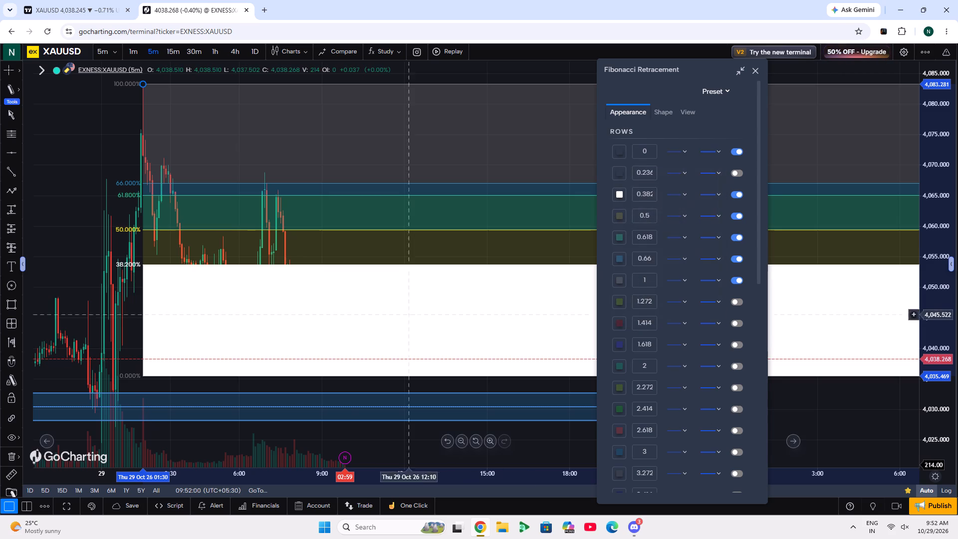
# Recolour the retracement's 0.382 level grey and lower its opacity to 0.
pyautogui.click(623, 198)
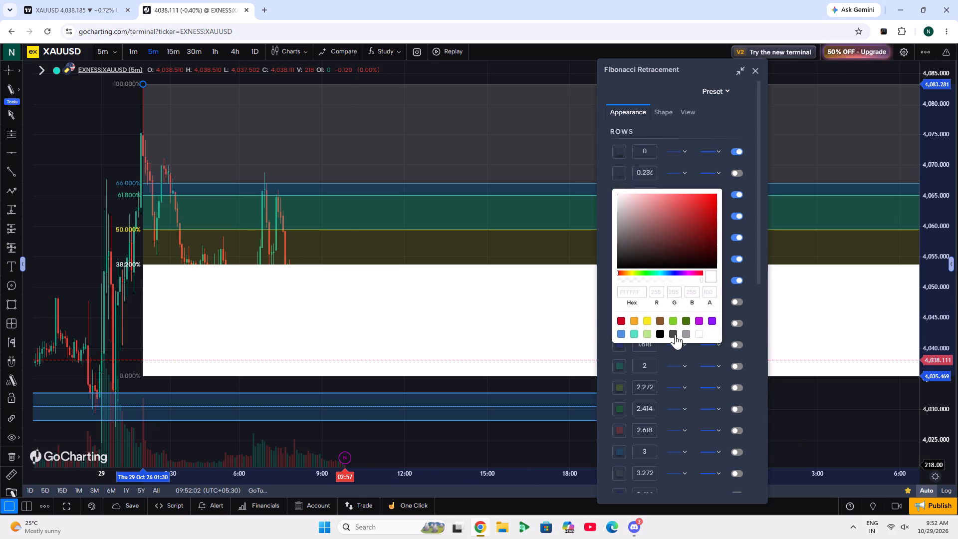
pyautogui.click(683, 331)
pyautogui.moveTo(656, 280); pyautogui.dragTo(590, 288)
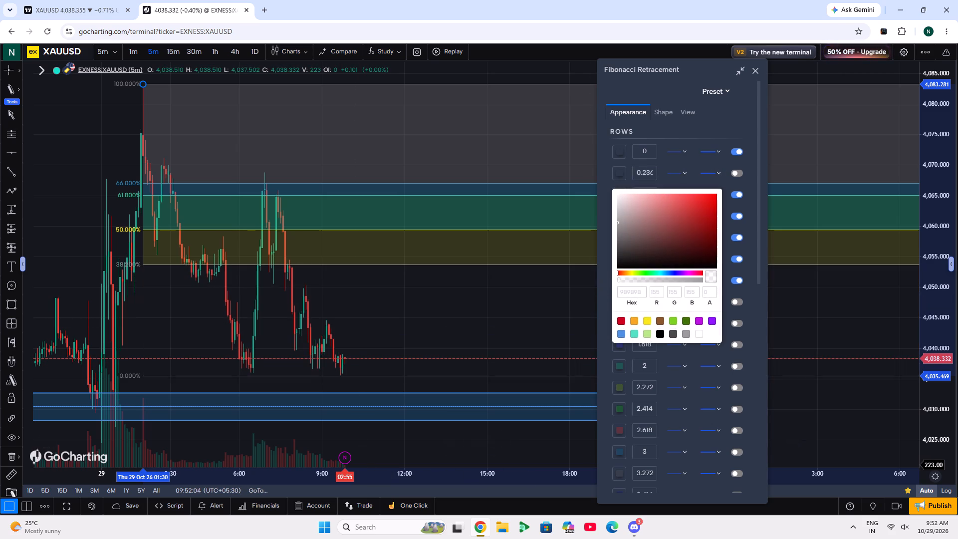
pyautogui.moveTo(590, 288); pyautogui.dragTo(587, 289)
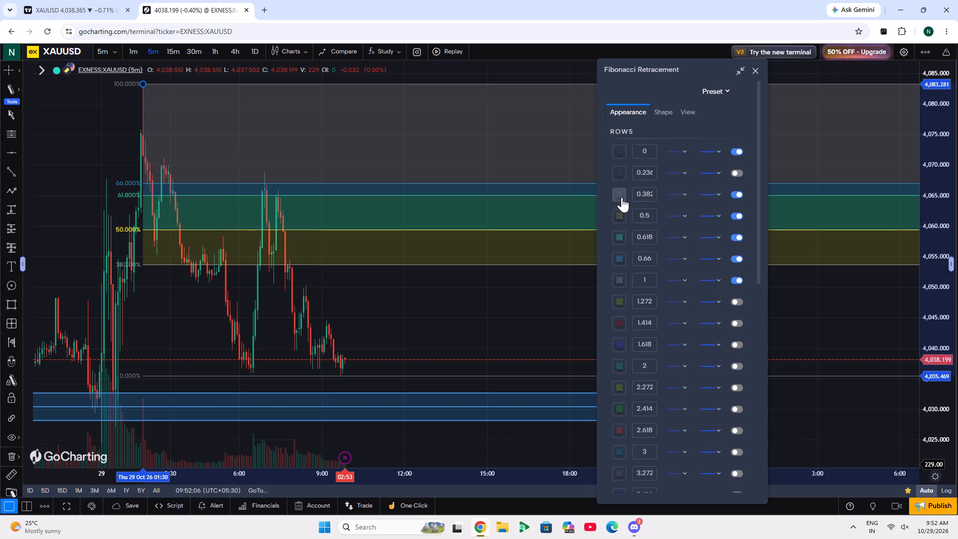
# Set the retracement's 0.236 level to white (FFFFFF) at full opacity.
pyautogui.click(622, 197)
pyautogui.click(626, 176)
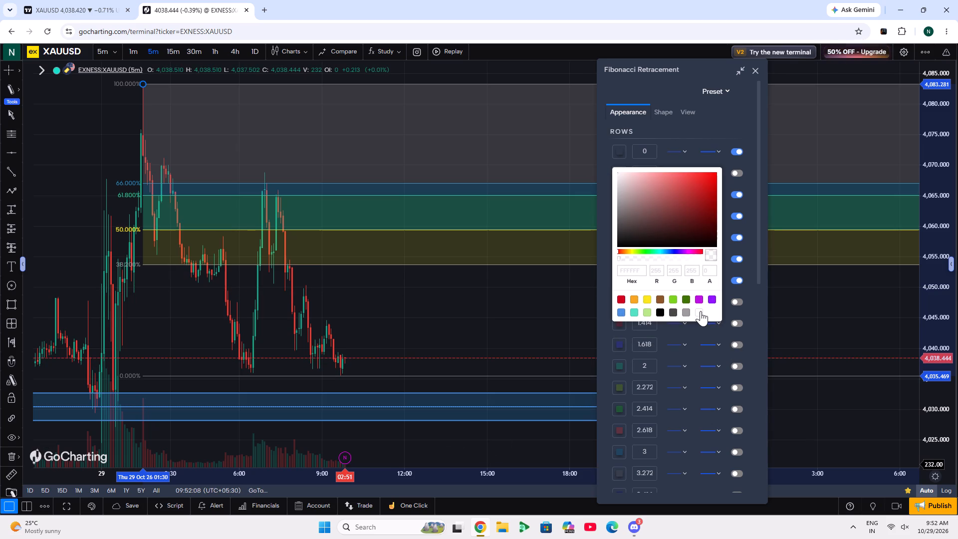
pyautogui.click(701, 311)
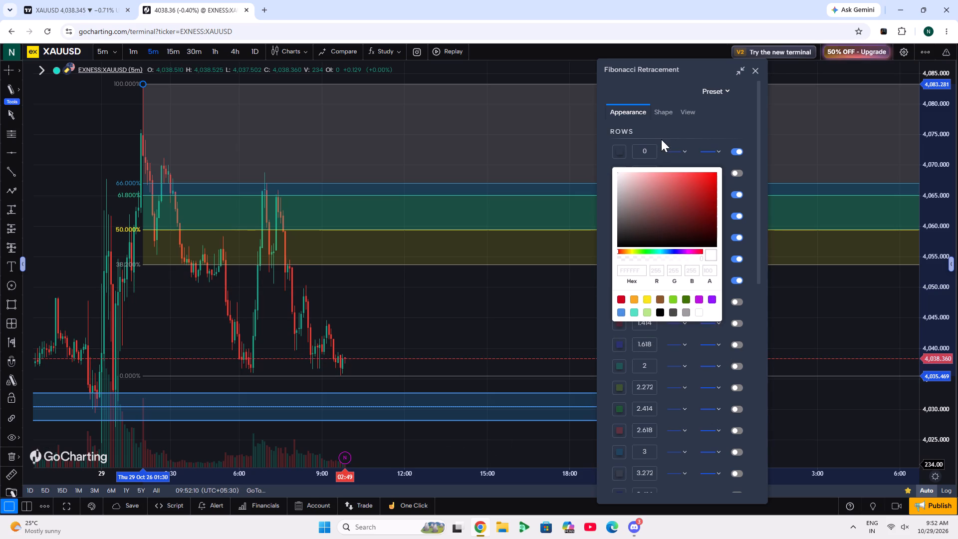
pyautogui.click(661, 139)
# Recolour the retracement's 0 level solid white.
pyautogui.click(620, 145)
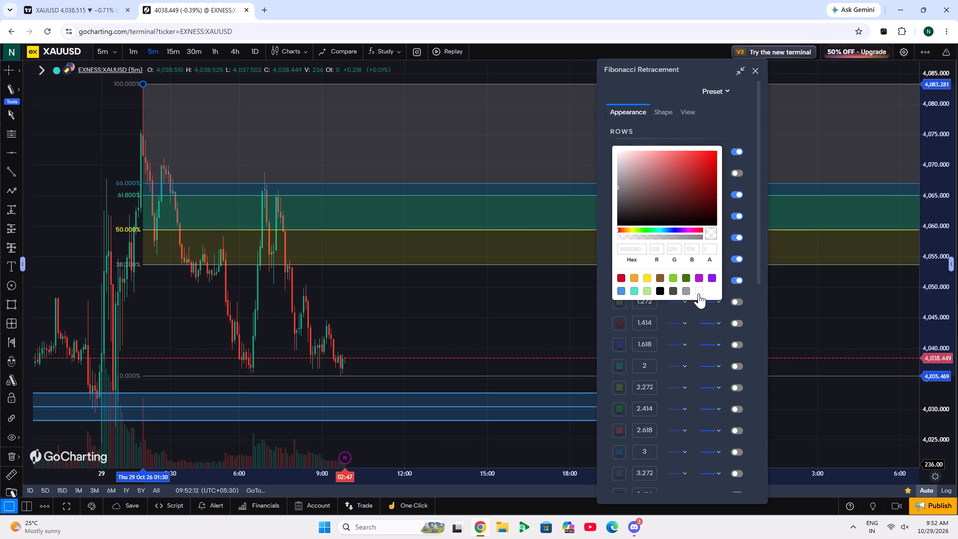
pyautogui.click(699, 293)
pyautogui.click(744, 286)
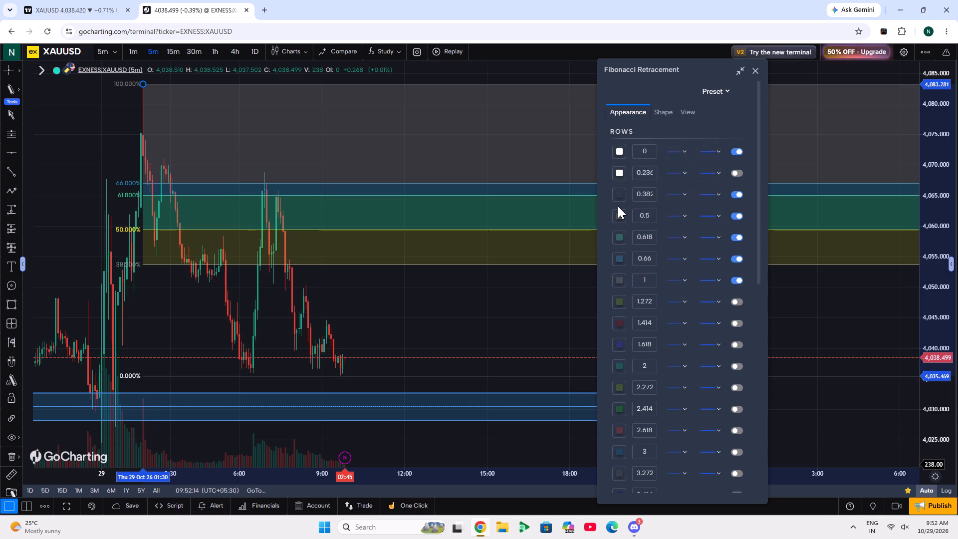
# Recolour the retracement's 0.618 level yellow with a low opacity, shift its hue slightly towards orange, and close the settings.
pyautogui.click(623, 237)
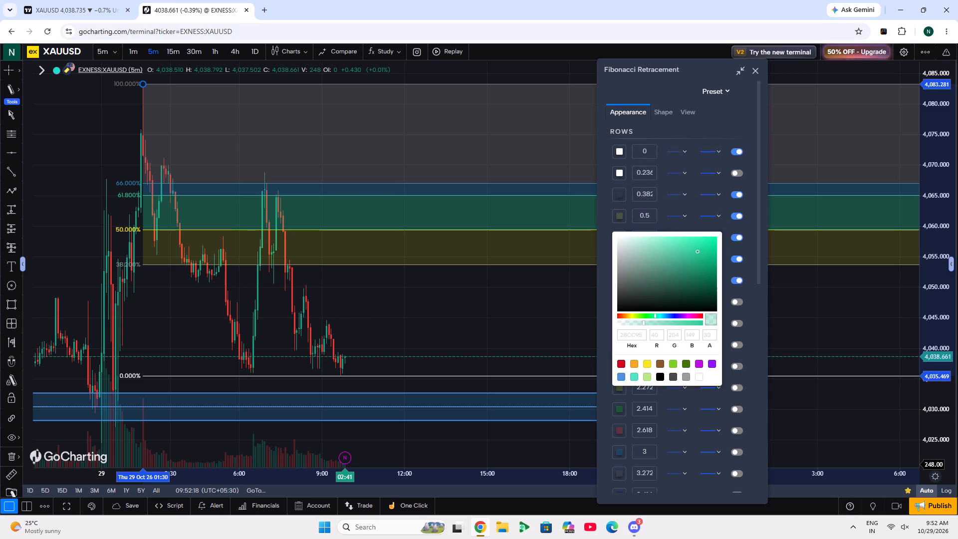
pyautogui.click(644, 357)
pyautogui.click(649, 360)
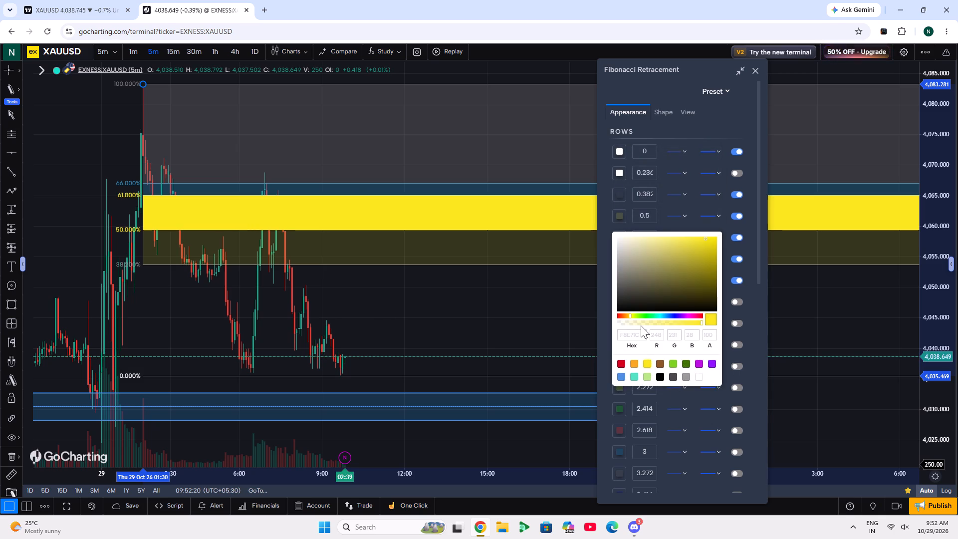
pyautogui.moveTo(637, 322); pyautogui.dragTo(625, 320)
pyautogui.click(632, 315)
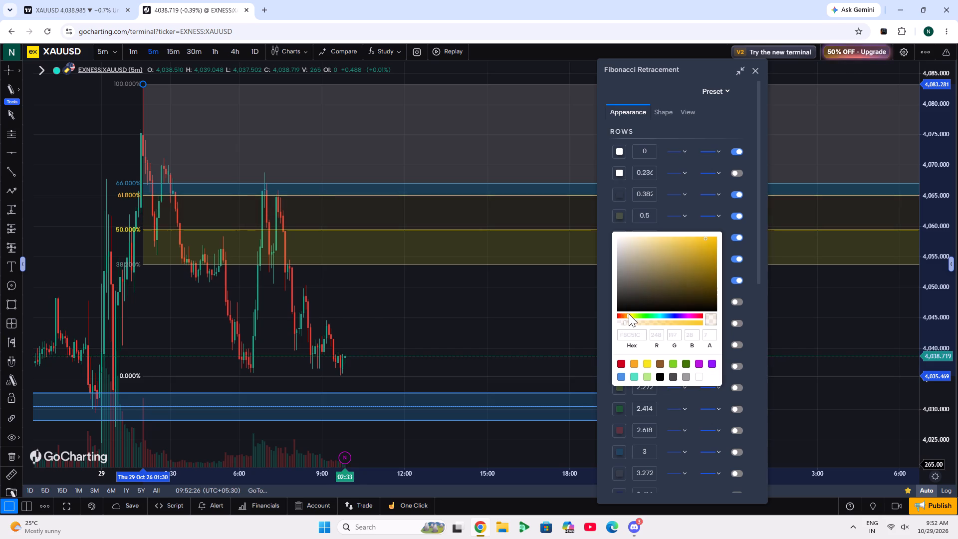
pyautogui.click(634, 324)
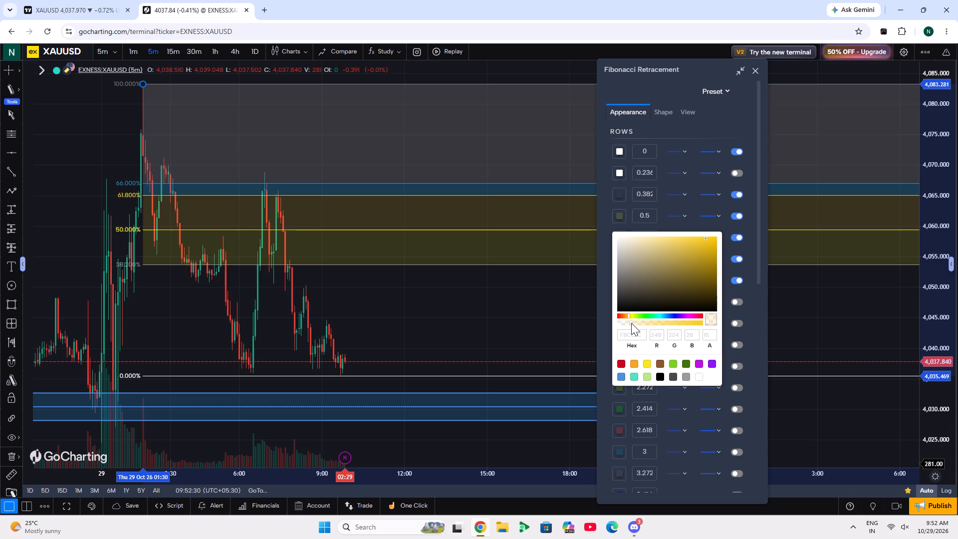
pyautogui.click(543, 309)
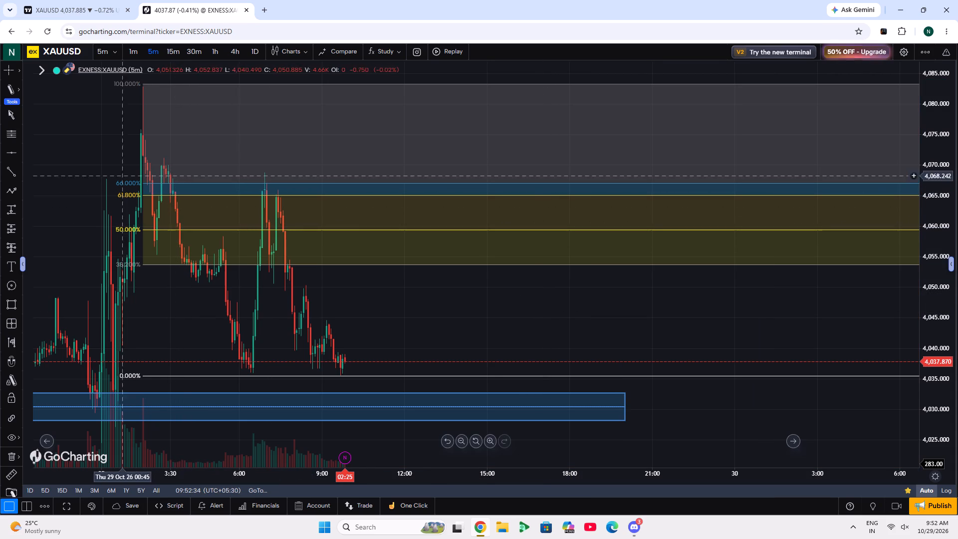
# Reopen the Fibonacci retracement's settings and recolour the 0.618 level yellow (F8E71C) with an opacity of about 15.
pyautogui.moveTo(112, 170); pyautogui.dragTo(138, 225)
pyautogui.click(188, 183)
pyautogui.click(181, 286)
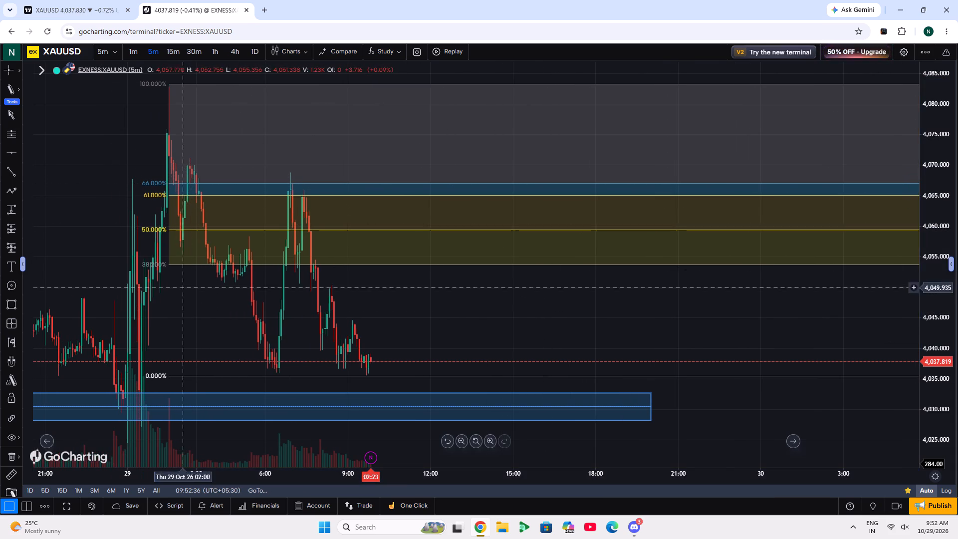
pyautogui.scroll(-6, 427, 302)
pyautogui.moveTo(680, 319); pyautogui.dragTo(667, 331)
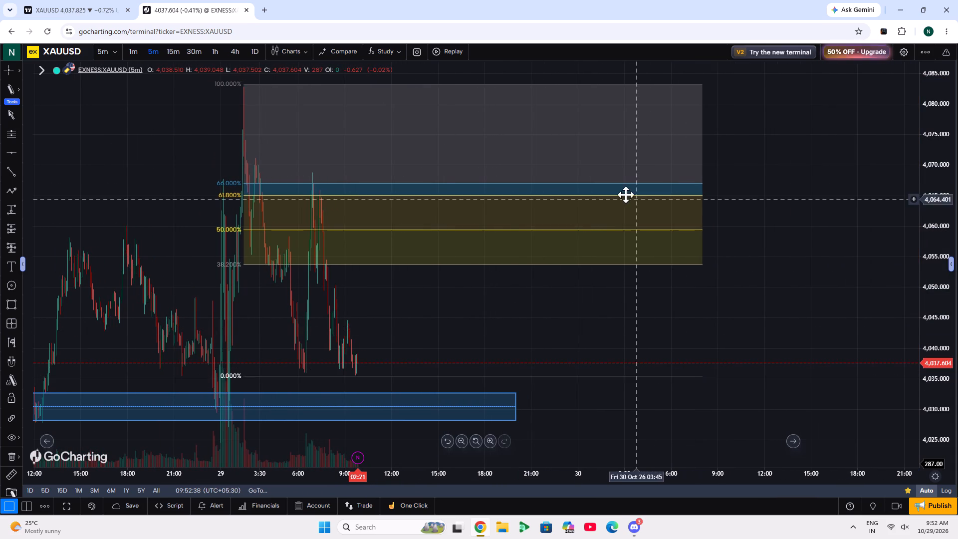
pyautogui.click(617, 183)
pyautogui.click(443, 95)
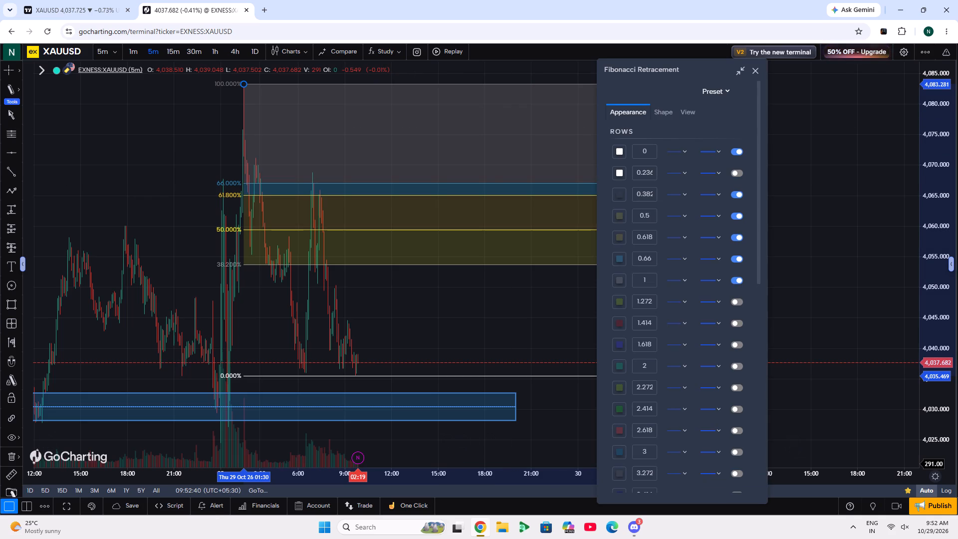
pyautogui.scroll(5, 612, 255)
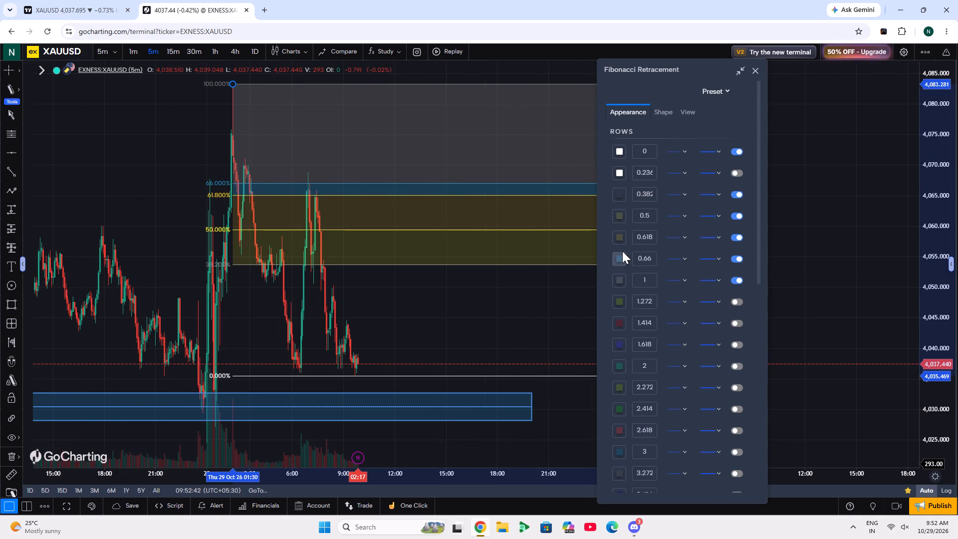
pyautogui.click(615, 235)
pyautogui.click(648, 363)
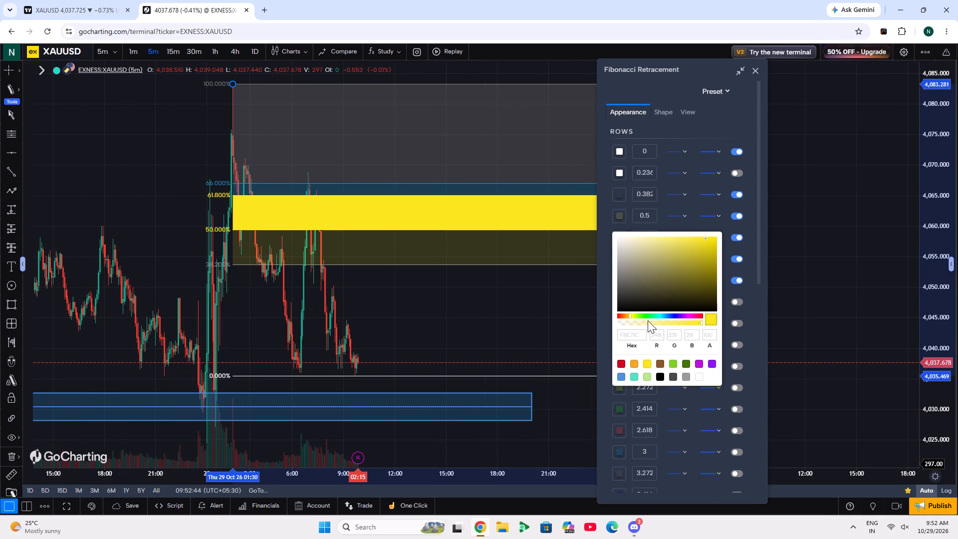
pyautogui.moveTo(636, 323); pyautogui.dragTo(630, 323)
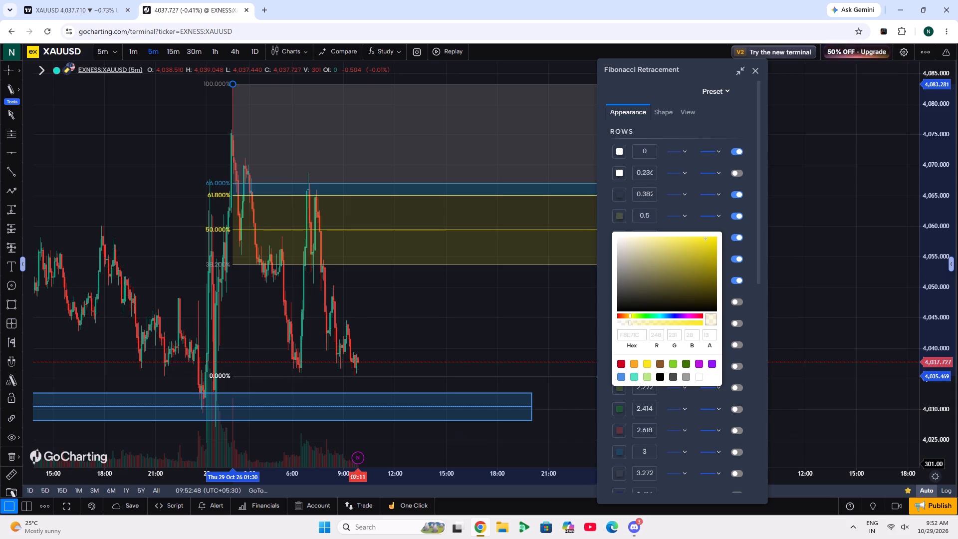
# Recolour the retracement's 0.382 level white (FFFFFF) and lower its opacity to 0.
pyautogui.click(622, 202)
pyautogui.click(618, 195)
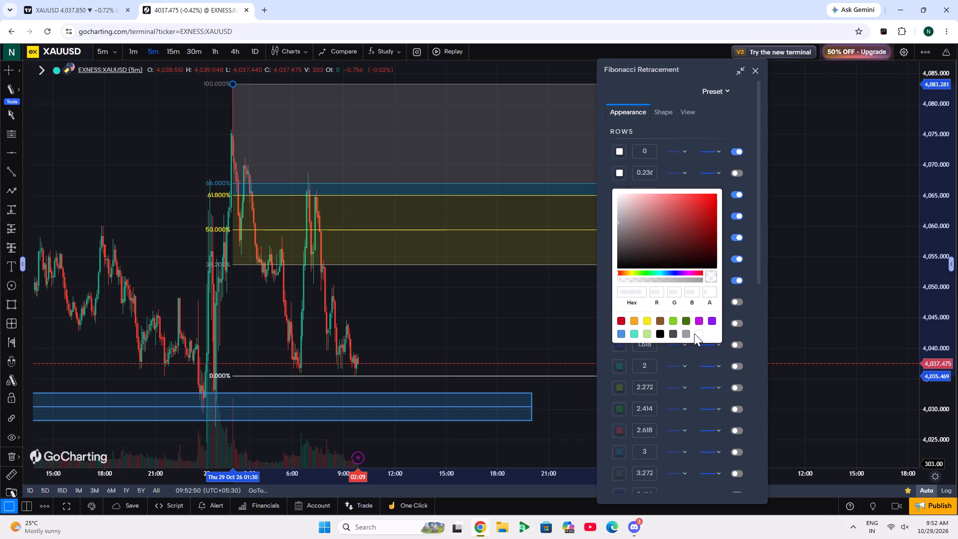
pyautogui.click(694, 333)
pyautogui.click(704, 333)
pyautogui.click(701, 334)
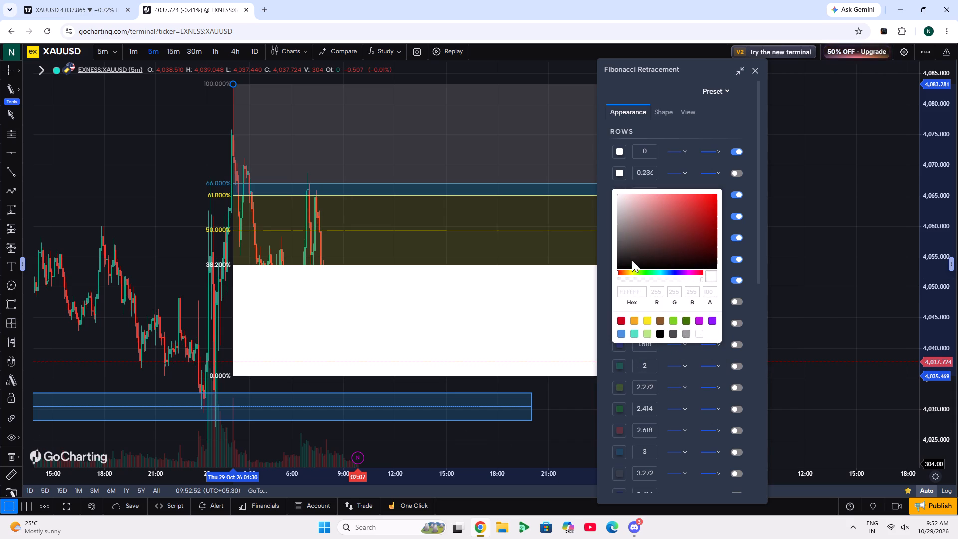
pyautogui.moveTo(626, 273); pyautogui.dragTo(631, 274)
pyautogui.click(637, 277)
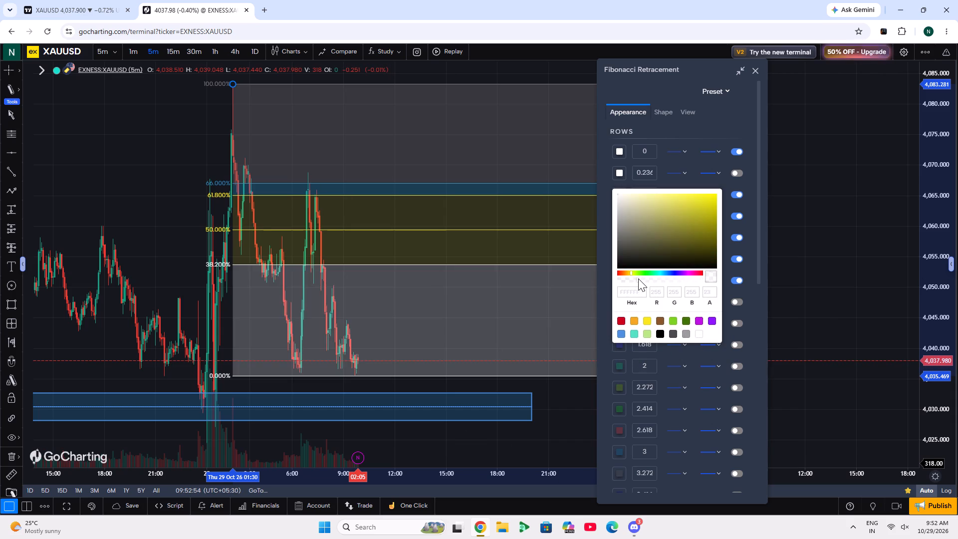
pyautogui.moveTo(639, 279); pyautogui.dragTo(597, 280)
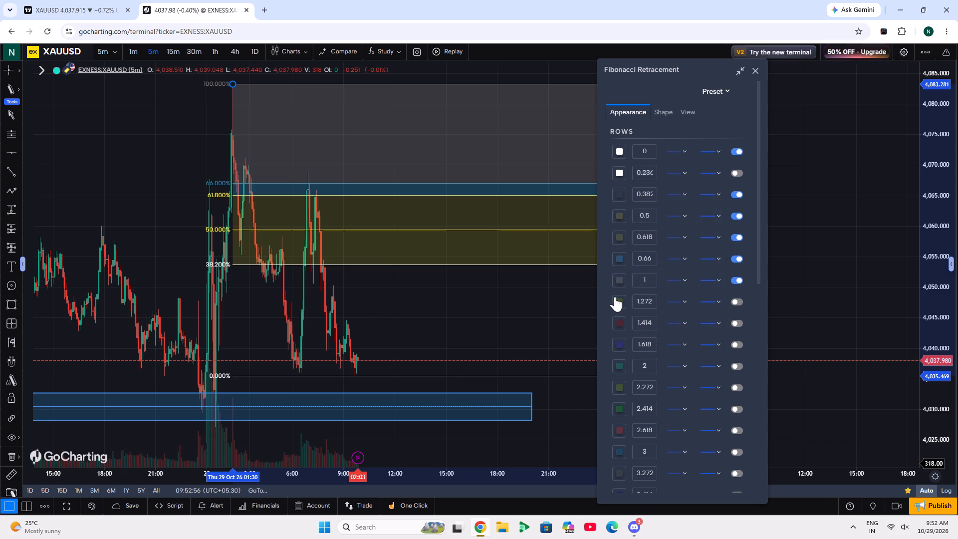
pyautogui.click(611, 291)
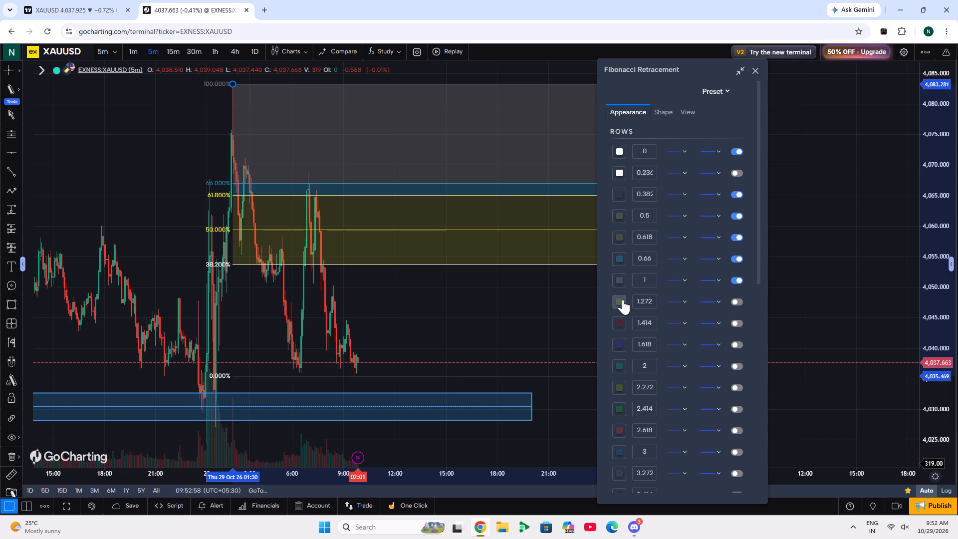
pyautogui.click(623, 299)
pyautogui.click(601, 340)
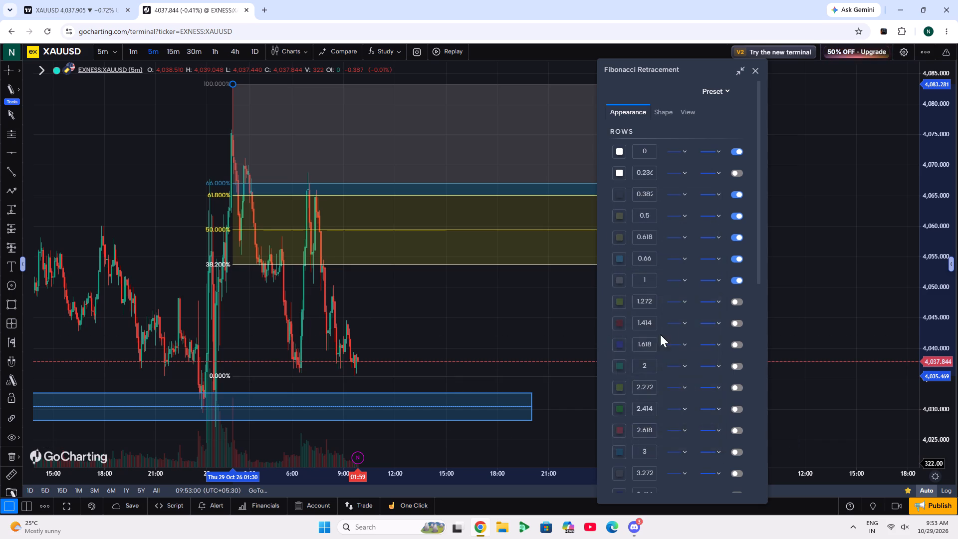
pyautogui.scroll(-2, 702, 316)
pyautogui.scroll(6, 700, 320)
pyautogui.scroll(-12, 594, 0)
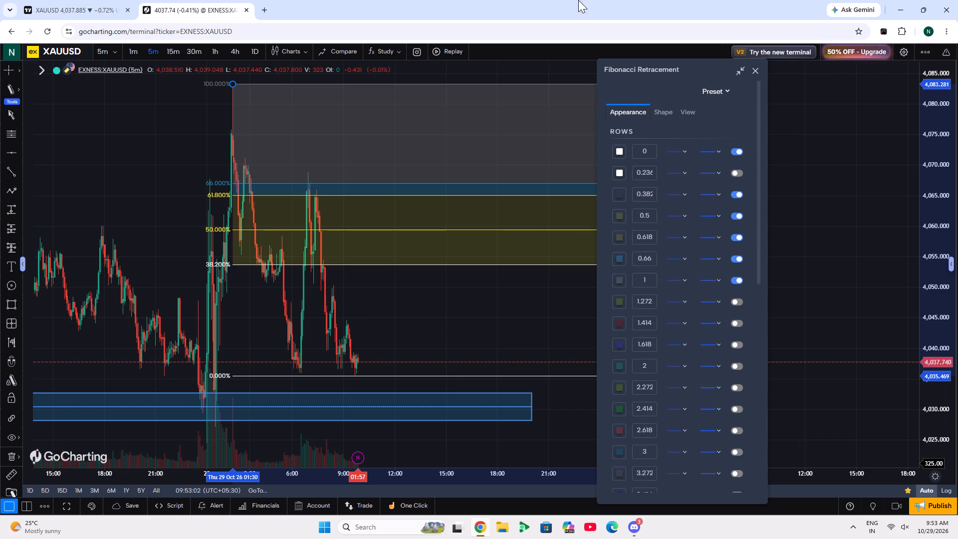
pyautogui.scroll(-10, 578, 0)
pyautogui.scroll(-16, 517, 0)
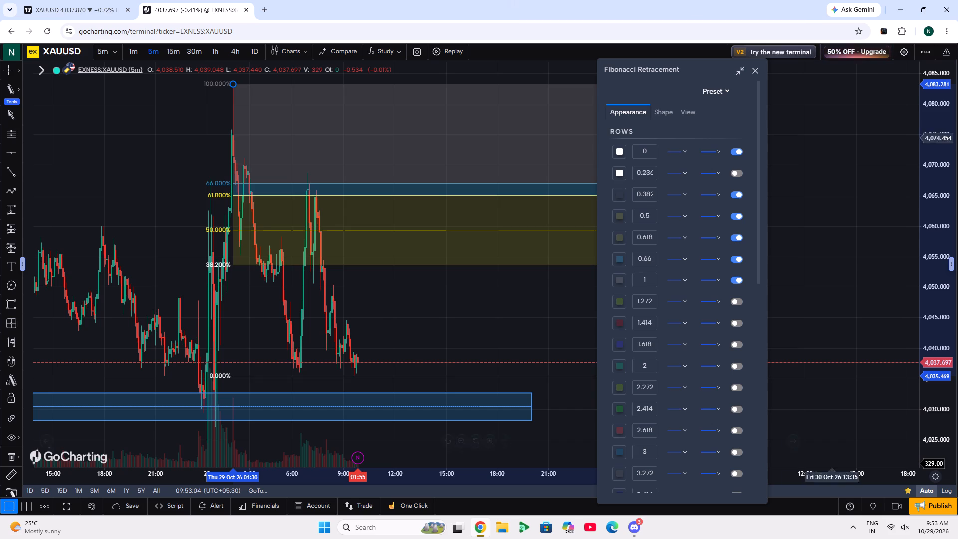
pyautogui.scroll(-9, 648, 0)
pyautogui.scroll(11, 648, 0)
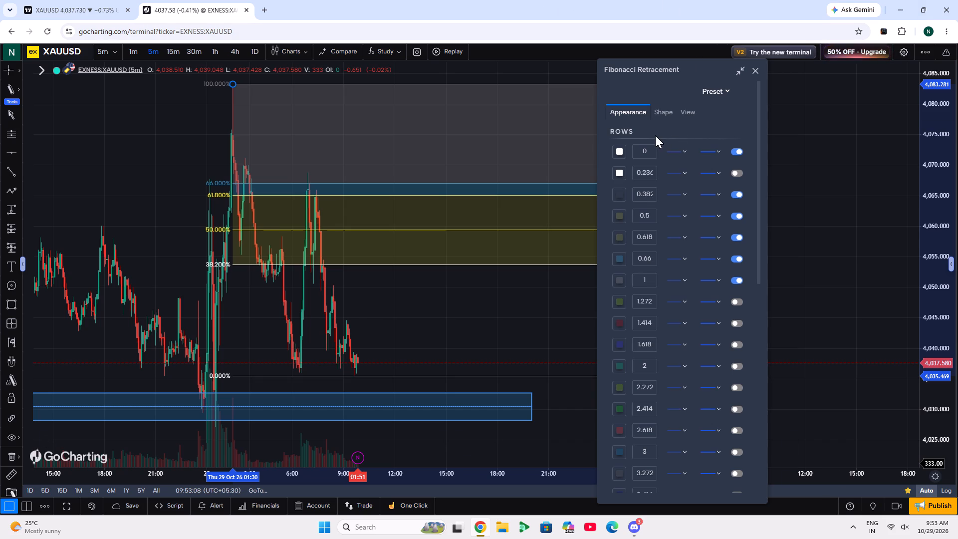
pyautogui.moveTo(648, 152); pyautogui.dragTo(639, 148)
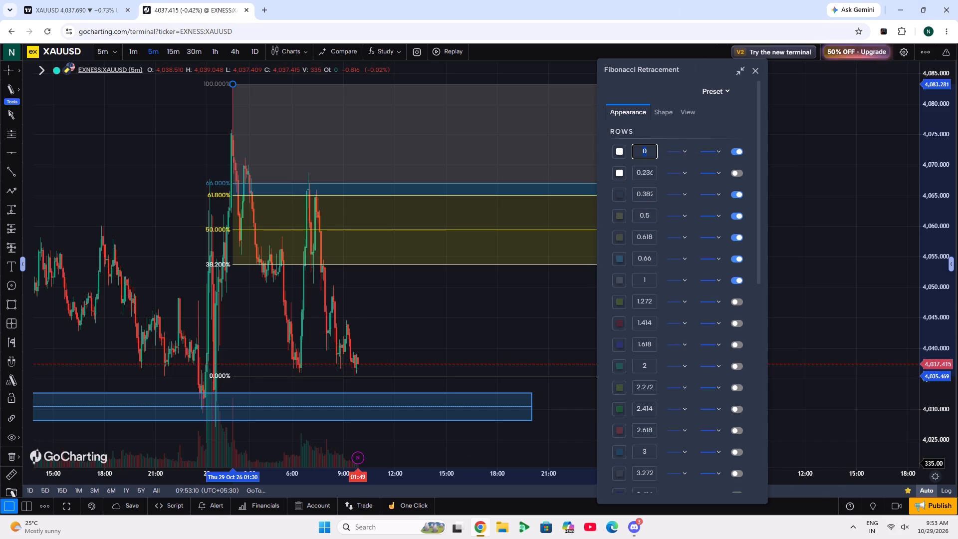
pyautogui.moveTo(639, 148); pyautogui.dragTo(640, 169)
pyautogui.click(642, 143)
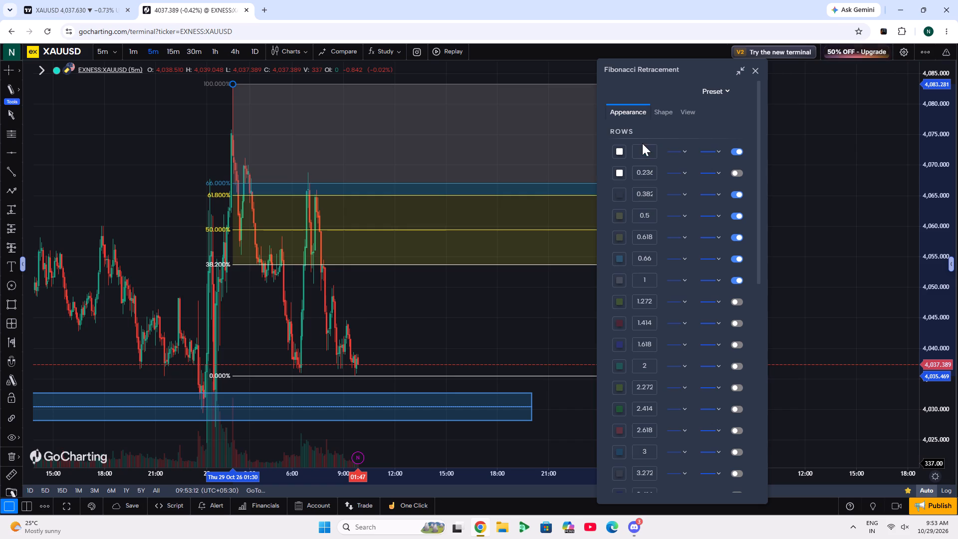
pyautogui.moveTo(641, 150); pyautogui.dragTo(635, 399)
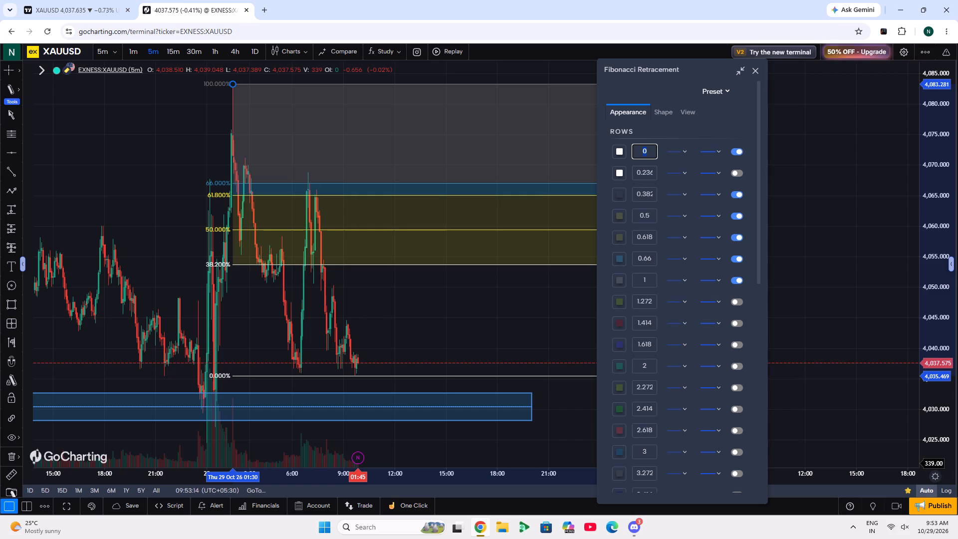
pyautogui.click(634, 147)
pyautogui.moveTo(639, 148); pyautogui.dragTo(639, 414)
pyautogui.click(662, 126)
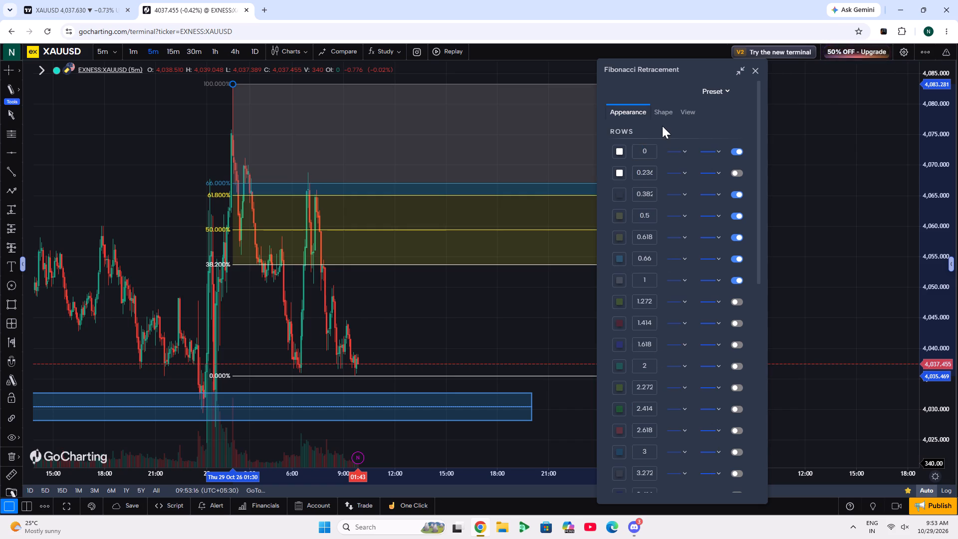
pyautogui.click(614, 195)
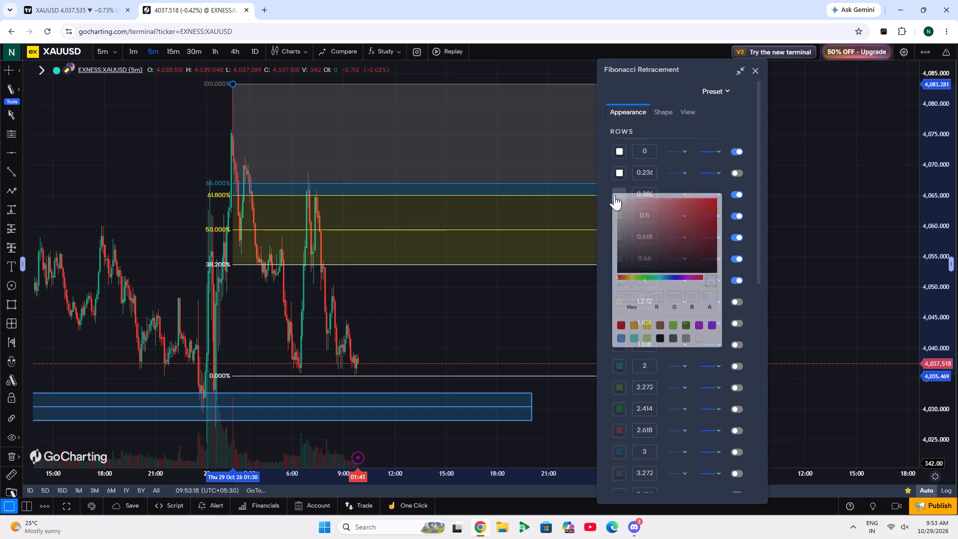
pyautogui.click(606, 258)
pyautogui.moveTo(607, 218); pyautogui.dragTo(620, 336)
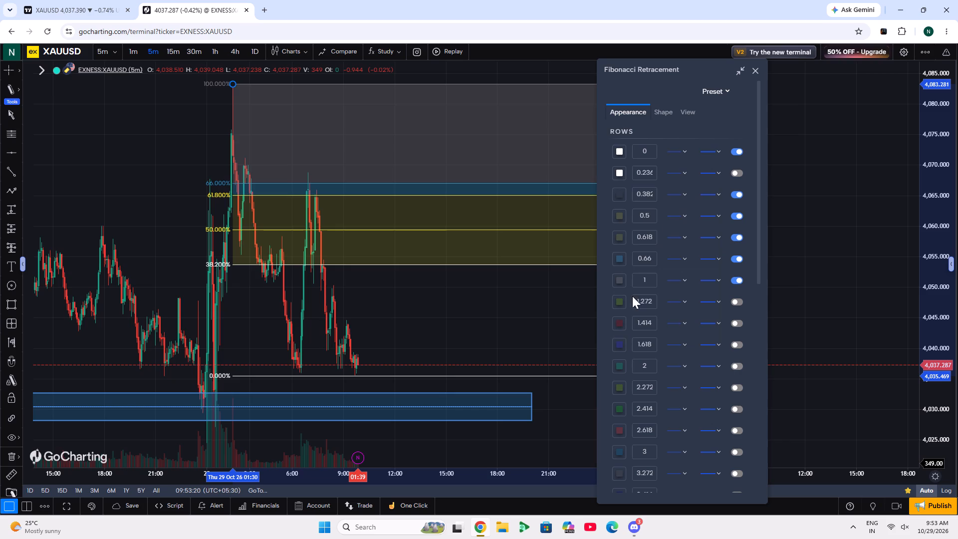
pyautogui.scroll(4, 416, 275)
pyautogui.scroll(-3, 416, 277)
# Shorten the Fibonacci retracement by moving its end point back to about 29 Oct 18:10, near price 4,035.55.
pyautogui.moveTo(444, 284); pyautogui.dragTo(435, 385)
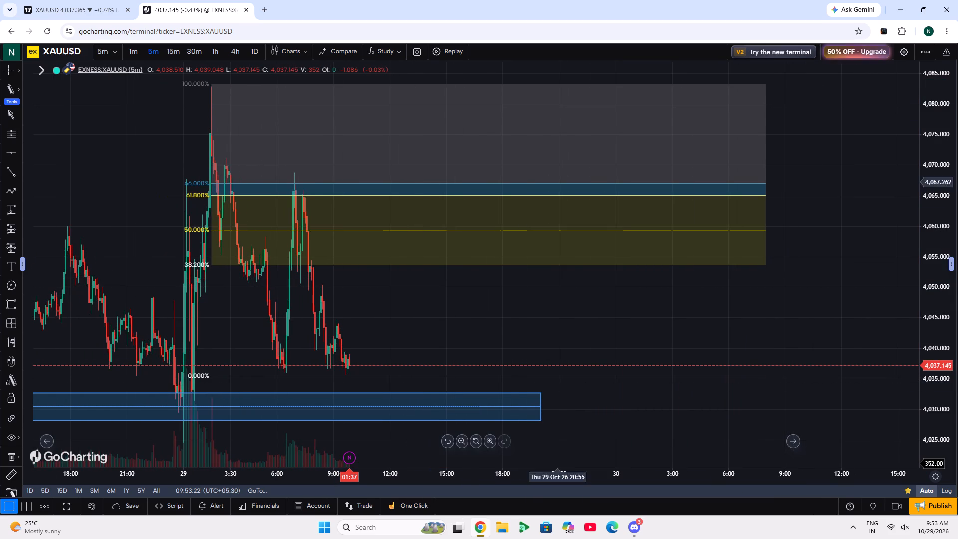
pyautogui.moveTo(944, 268); pyautogui.dragTo(925, 188)
pyautogui.scroll(-3, 783, 194)
pyautogui.scroll(-4, 916, 220)
pyautogui.doubleClick(927, 225)
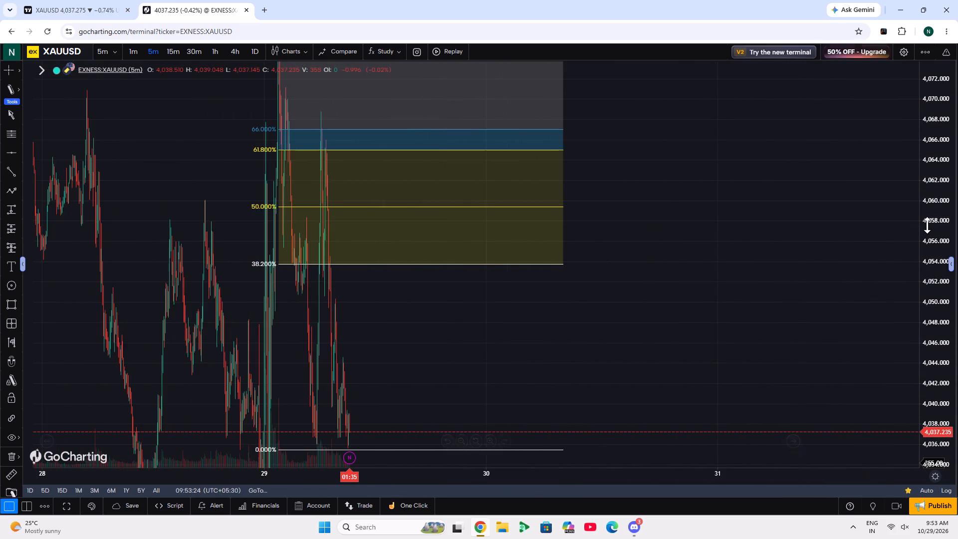
pyautogui.scroll(4, 929, 225)
pyautogui.doubleClick(946, 223)
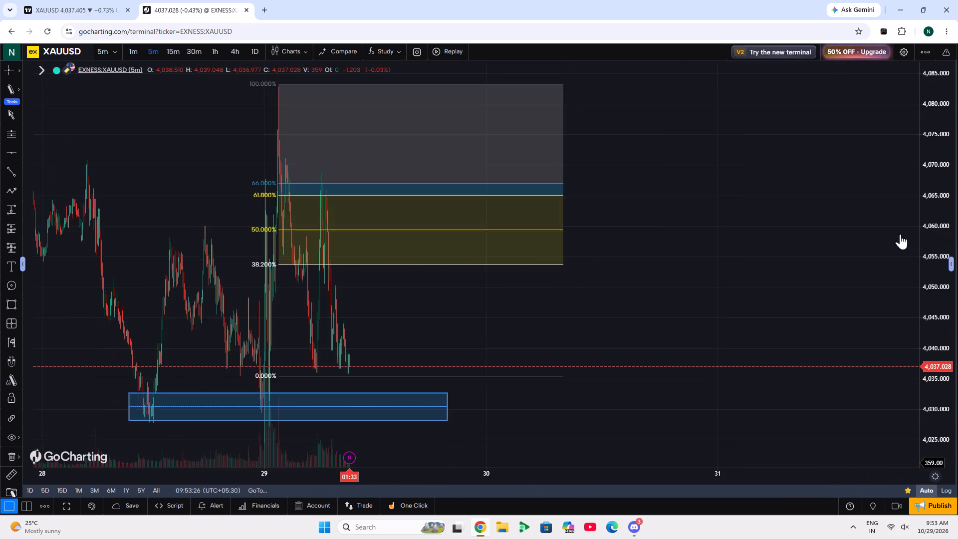
pyautogui.scroll(4, 741, 275)
pyautogui.moveTo(698, 280); pyautogui.dragTo(831, 273)
pyautogui.scroll(6, 766, 308)
pyautogui.moveTo(771, 309); pyautogui.dragTo(637, 356)
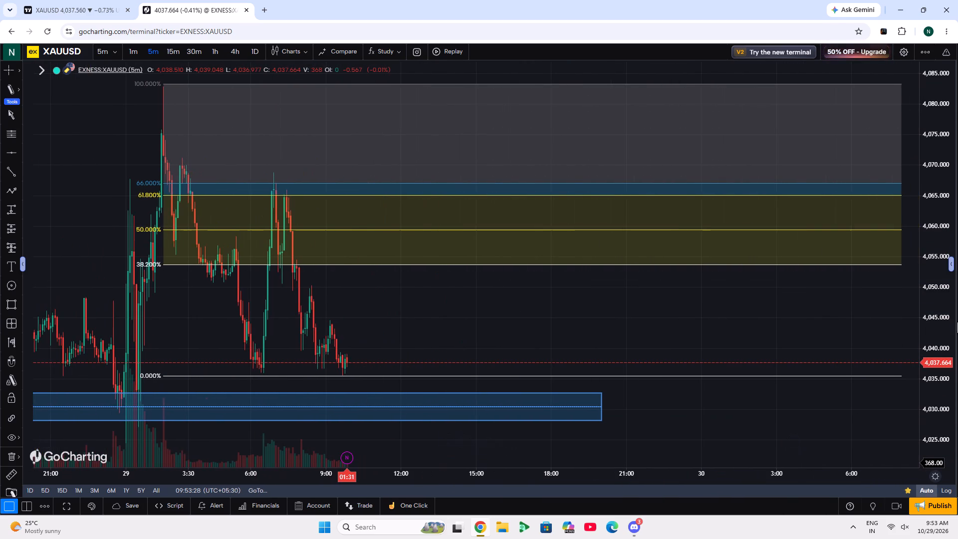
pyautogui.moveTo(941, 311); pyautogui.dragTo(931, 260)
pyautogui.moveTo(899, 418); pyautogui.dragTo(588, 419)
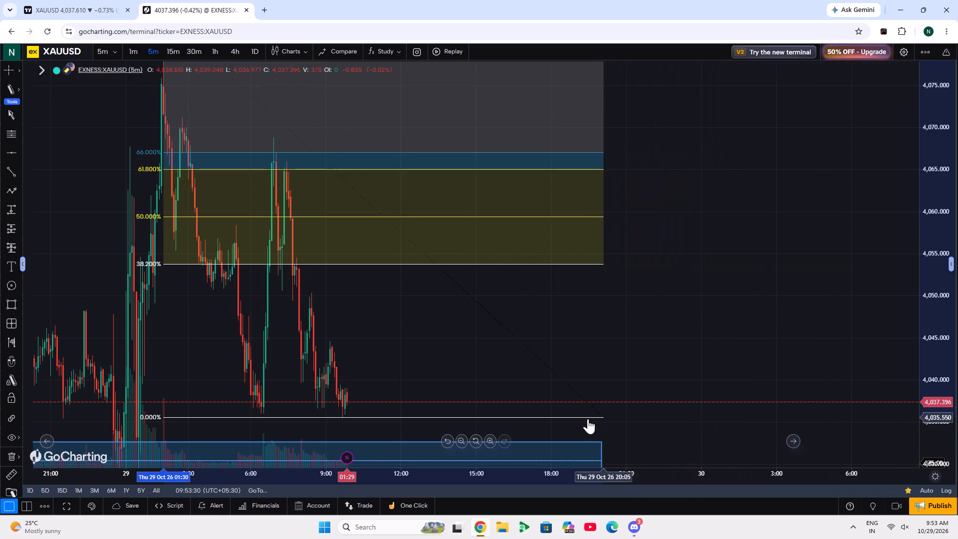
pyautogui.moveTo(588, 419); pyautogui.dragTo(556, 417)
# Examine XAUUSD's 5-minute price action against the retracement levels and the blue support zone at different scales.
pyautogui.moveTo(681, 286); pyautogui.dragTo(698, 335)
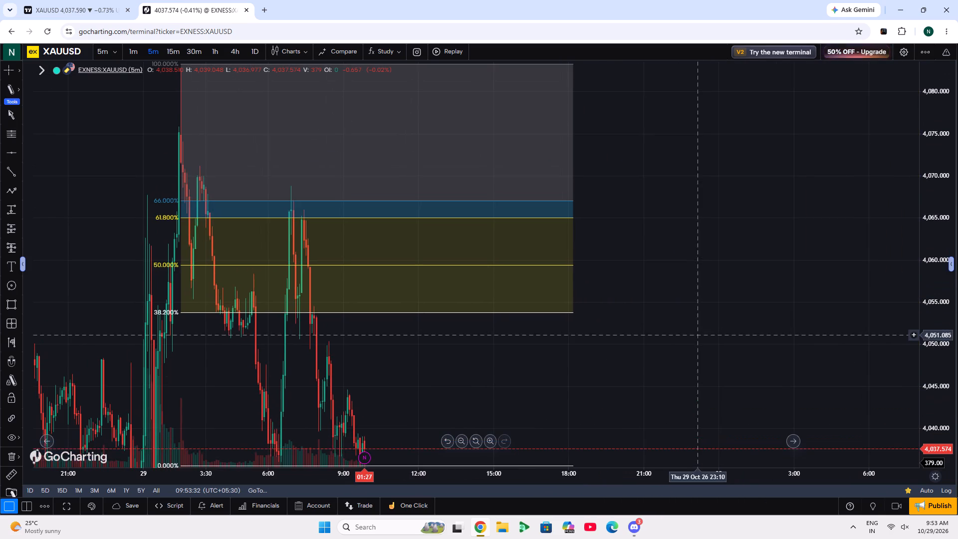
pyautogui.moveTo(941, 265); pyautogui.dragTo(935, 408)
pyautogui.moveTo(779, 332); pyautogui.dragTo(899, 331)
pyautogui.doubleClick(944, 299)
pyautogui.scroll(-2, 858, 309)
pyautogui.doubleClick(935, 310)
pyautogui.scroll(6, 721, 341)
pyautogui.tripleClick(936, 293)
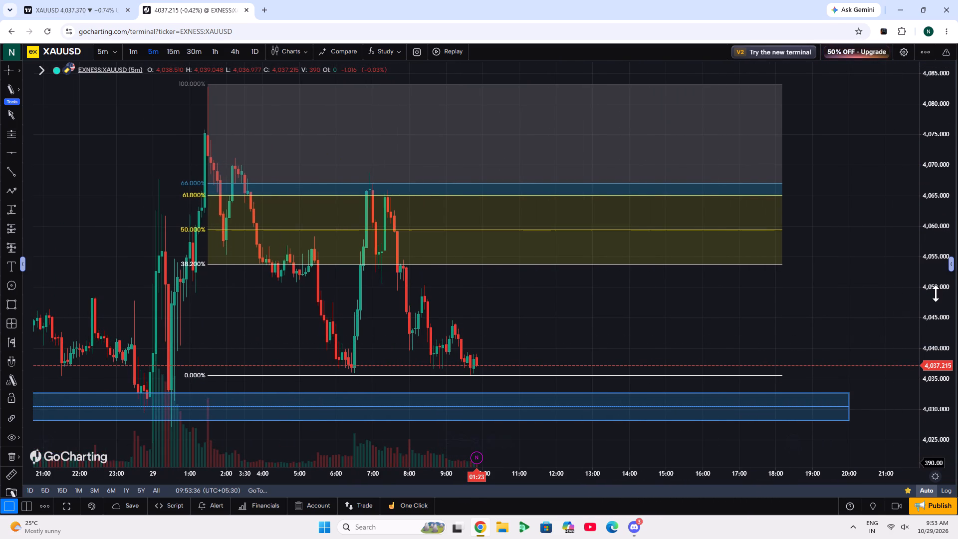
pyautogui.click(936, 293)
pyautogui.scroll(-3, 883, 309)
pyautogui.doubleClick(948, 319)
pyautogui.click(798, 320)
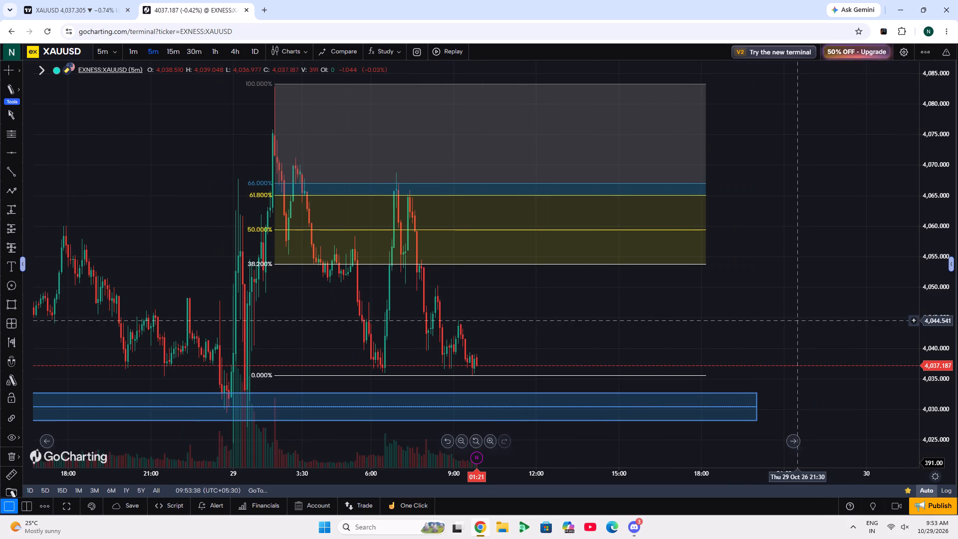
pyautogui.scroll(4, 799, 320)
pyautogui.scroll(4, 933, 331)
pyautogui.scroll(-4, 856, 336)
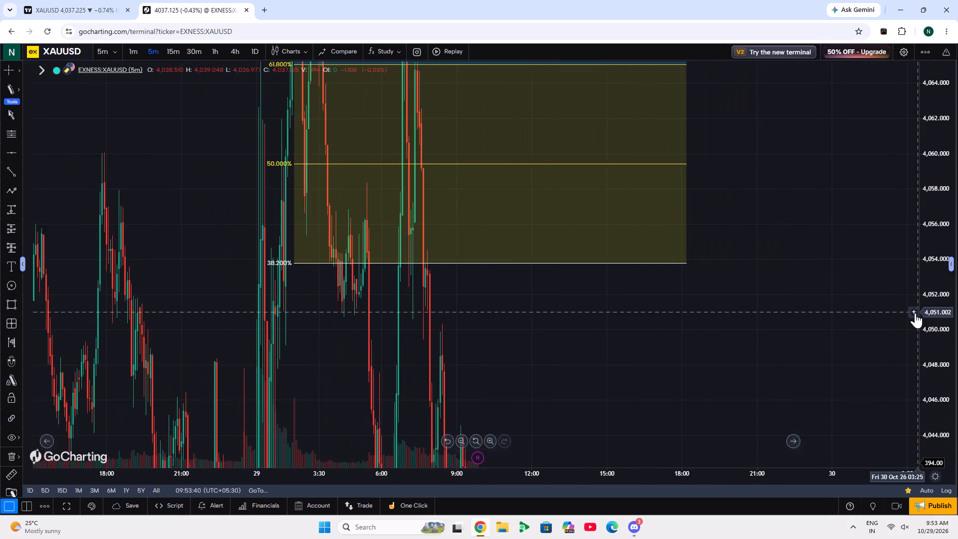
pyautogui.scroll(-4, 920, 311)
pyautogui.scroll(4, 796, 346)
pyautogui.moveTo(781, 309); pyautogui.dragTo(724, 334)
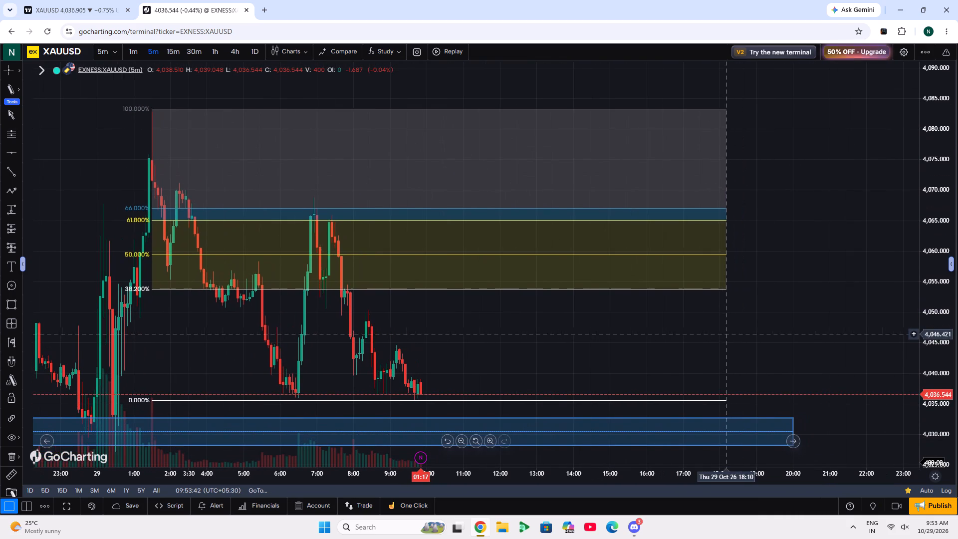
pyautogui.scroll(-6, 372, 0)
pyautogui.scroll(9, 427, 0)
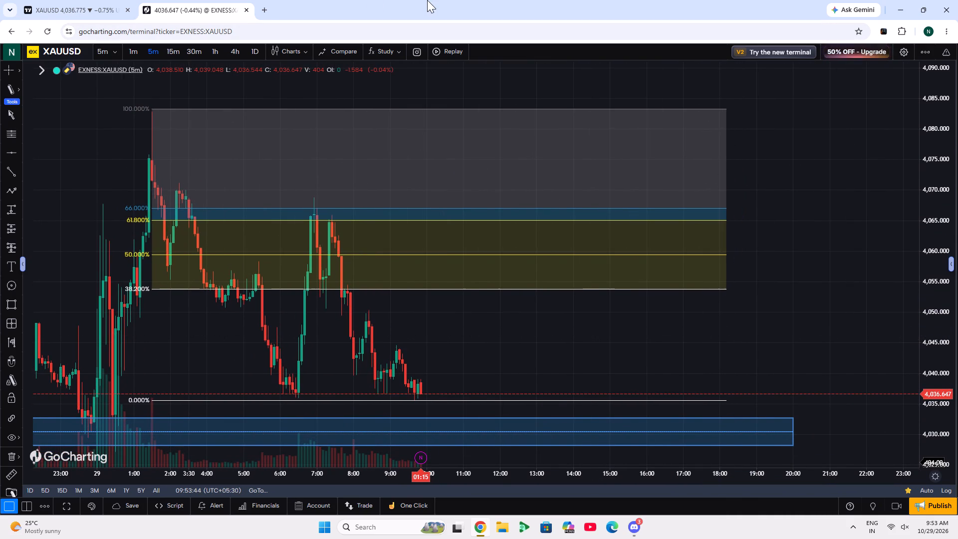
pyautogui.scroll(-7, 361, 33)
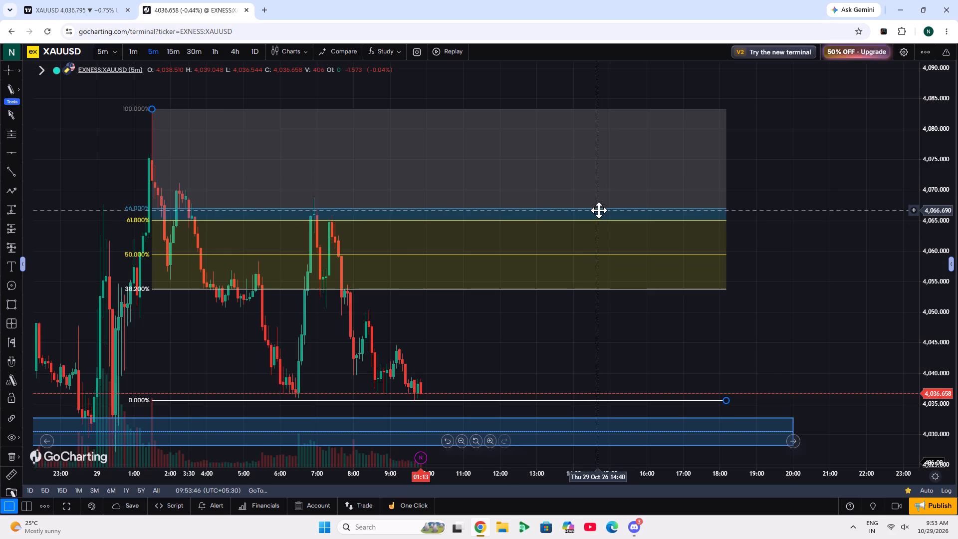
# Reopen the Fibonacci retracement's settings and move the settings window clear of the retracement's end point.
pyautogui.click(595, 208)
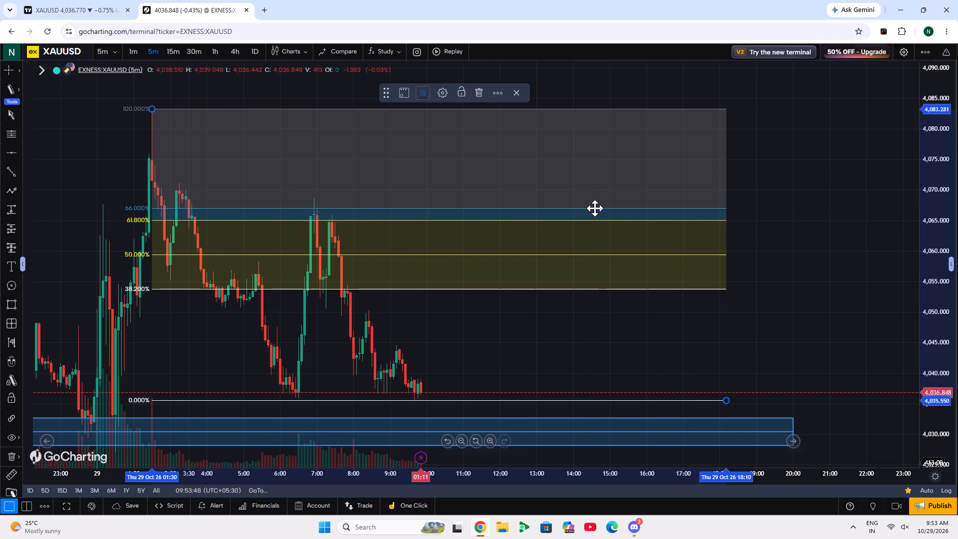
pyautogui.click(447, 100)
pyautogui.scroll(-5, 617, 0)
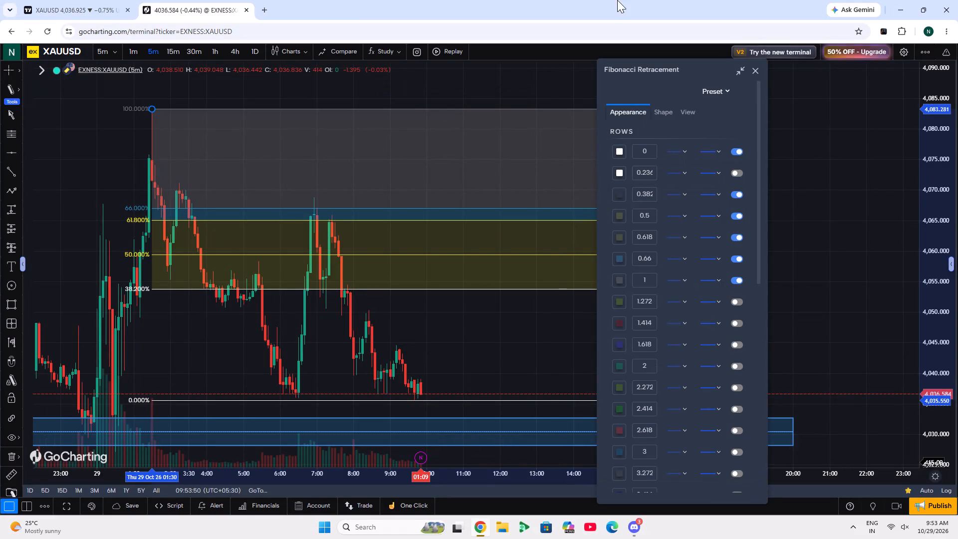
pyautogui.click(616, 187)
pyautogui.click(624, 197)
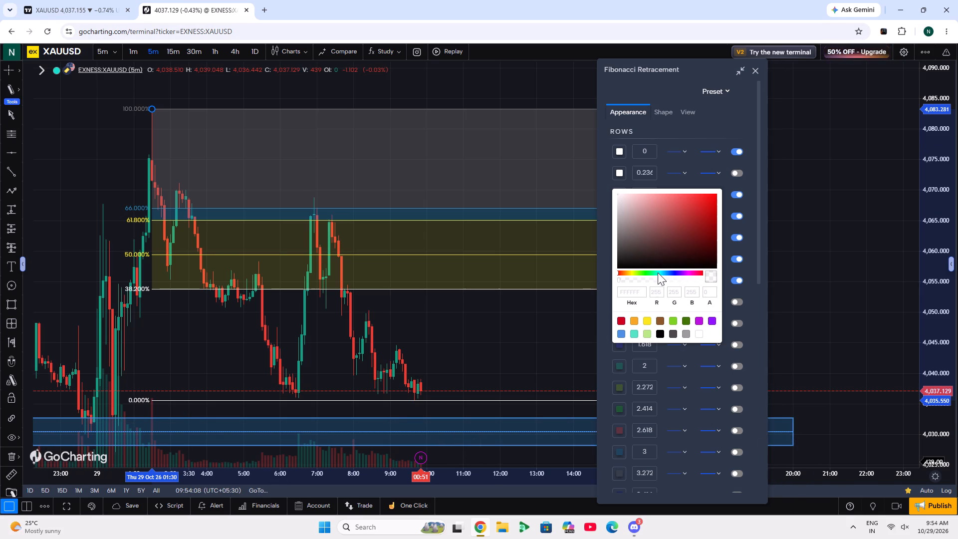
pyautogui.click(713, 277)
pyautogui.click(678, 84)
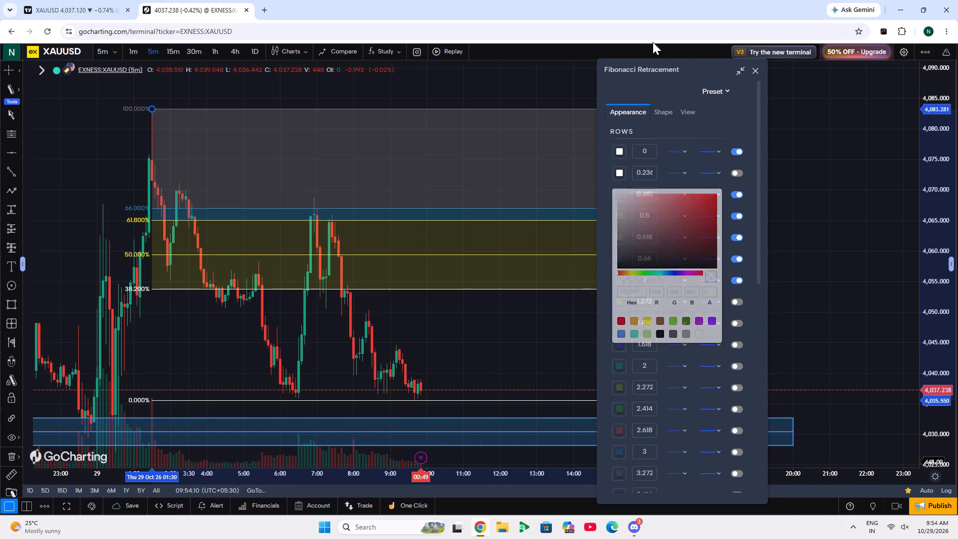
pyautogui.moveTo(678, 71); pyautogui.dragTo(816, 60)
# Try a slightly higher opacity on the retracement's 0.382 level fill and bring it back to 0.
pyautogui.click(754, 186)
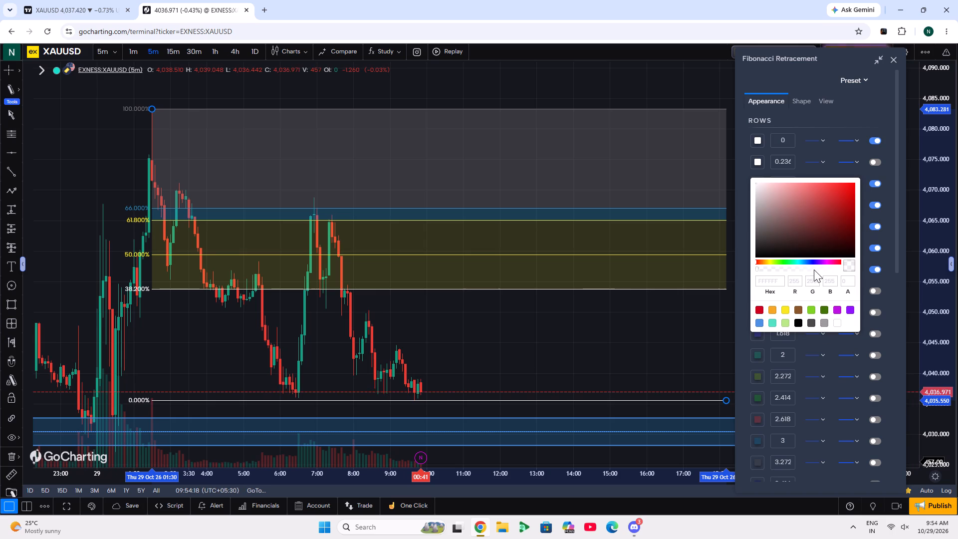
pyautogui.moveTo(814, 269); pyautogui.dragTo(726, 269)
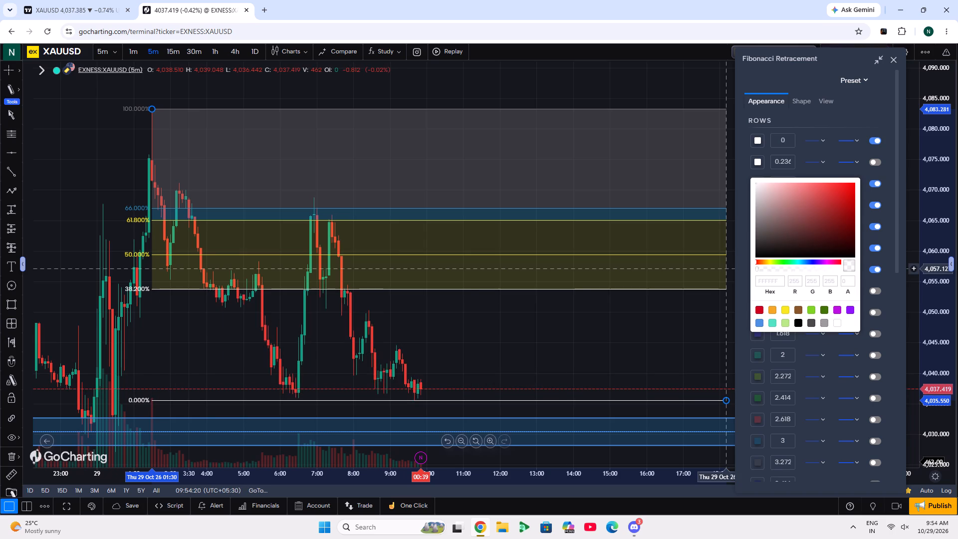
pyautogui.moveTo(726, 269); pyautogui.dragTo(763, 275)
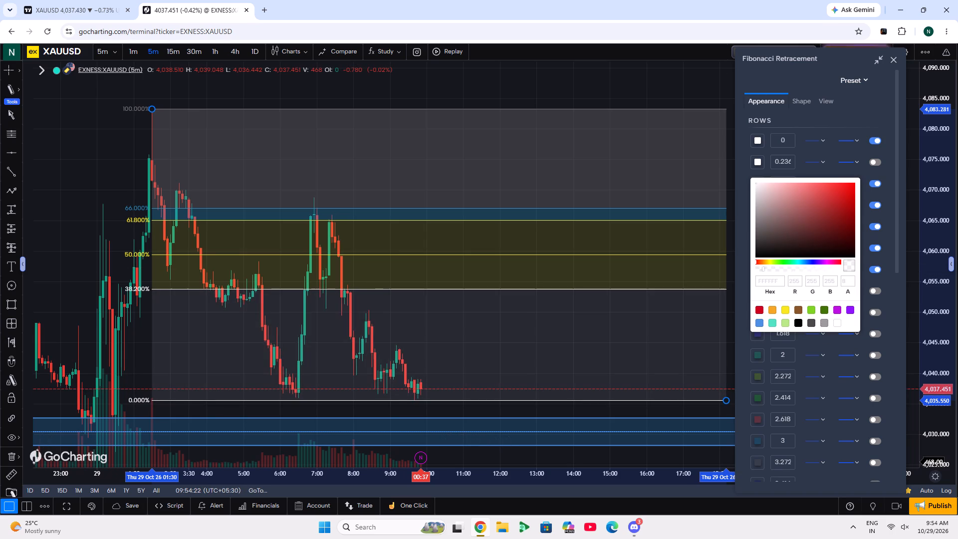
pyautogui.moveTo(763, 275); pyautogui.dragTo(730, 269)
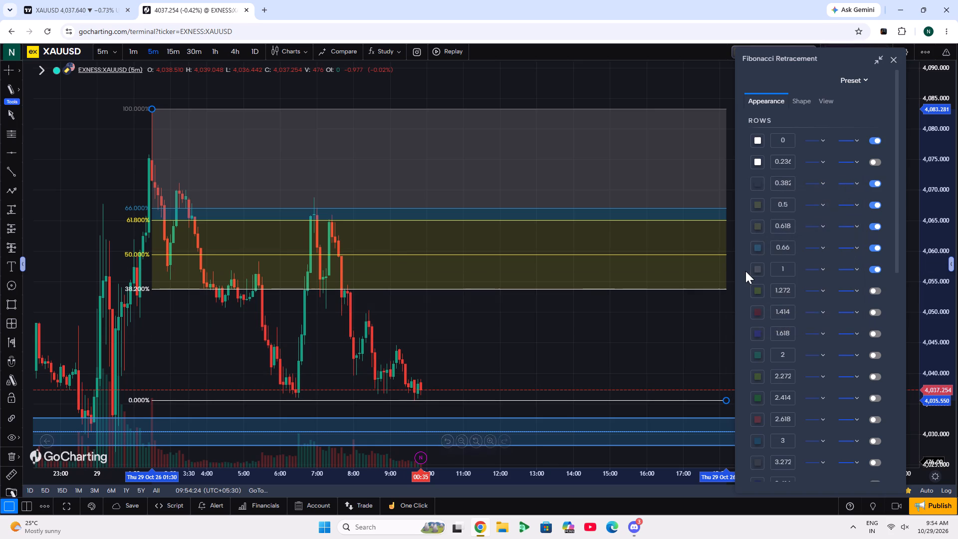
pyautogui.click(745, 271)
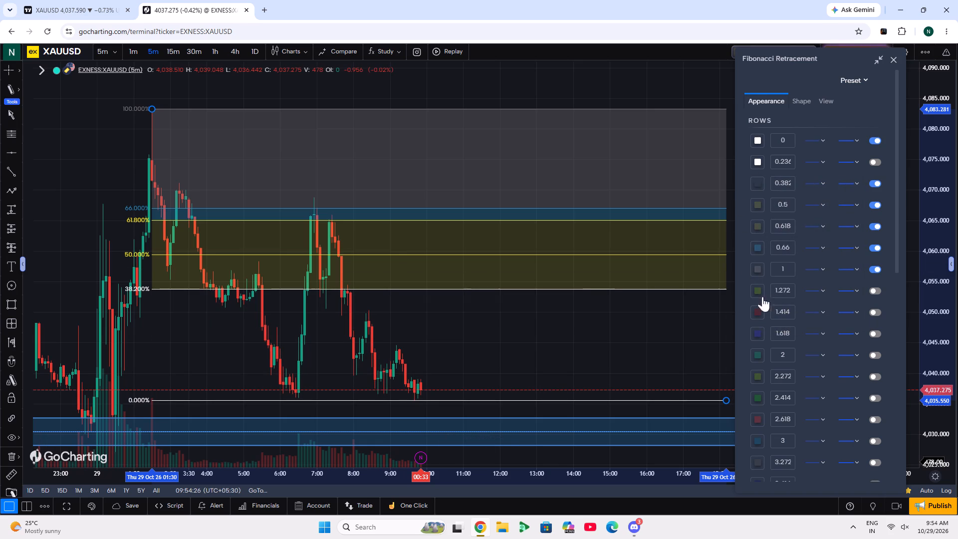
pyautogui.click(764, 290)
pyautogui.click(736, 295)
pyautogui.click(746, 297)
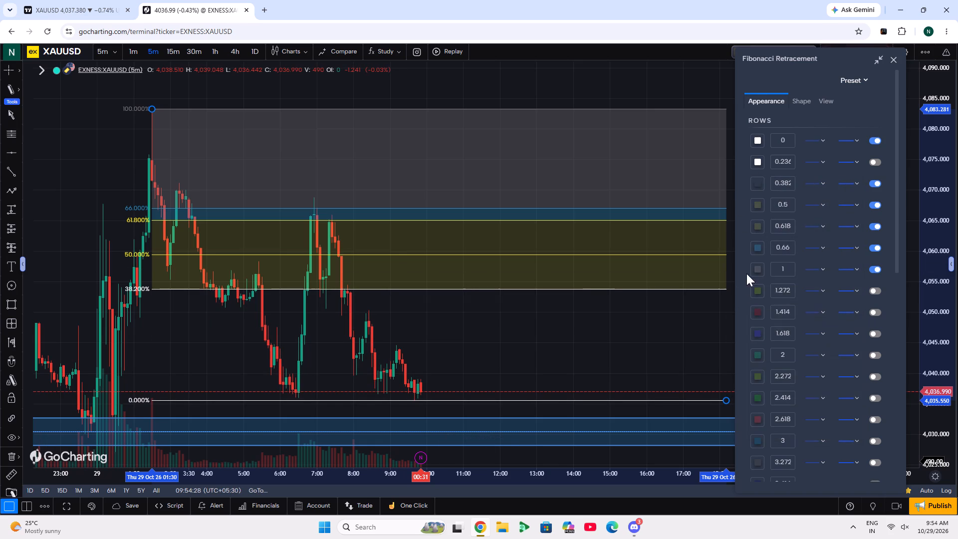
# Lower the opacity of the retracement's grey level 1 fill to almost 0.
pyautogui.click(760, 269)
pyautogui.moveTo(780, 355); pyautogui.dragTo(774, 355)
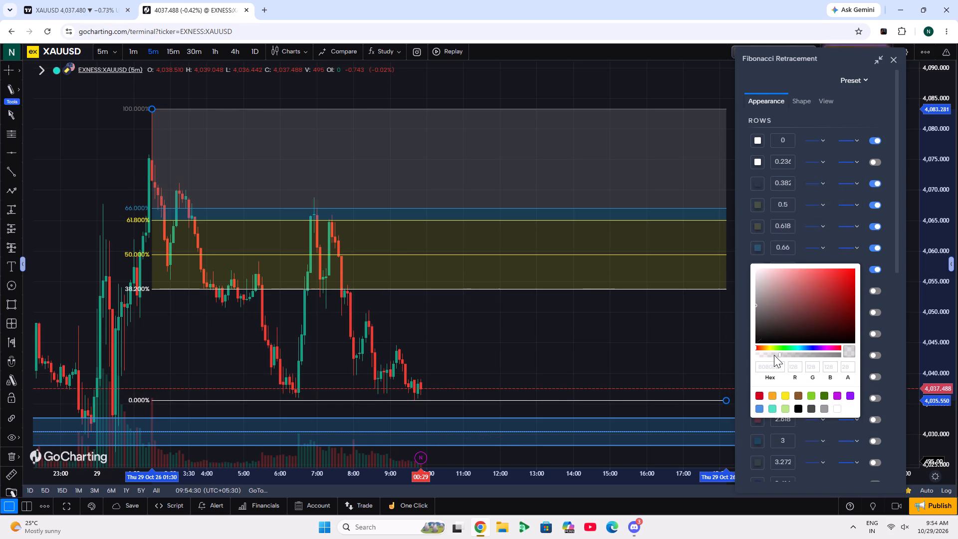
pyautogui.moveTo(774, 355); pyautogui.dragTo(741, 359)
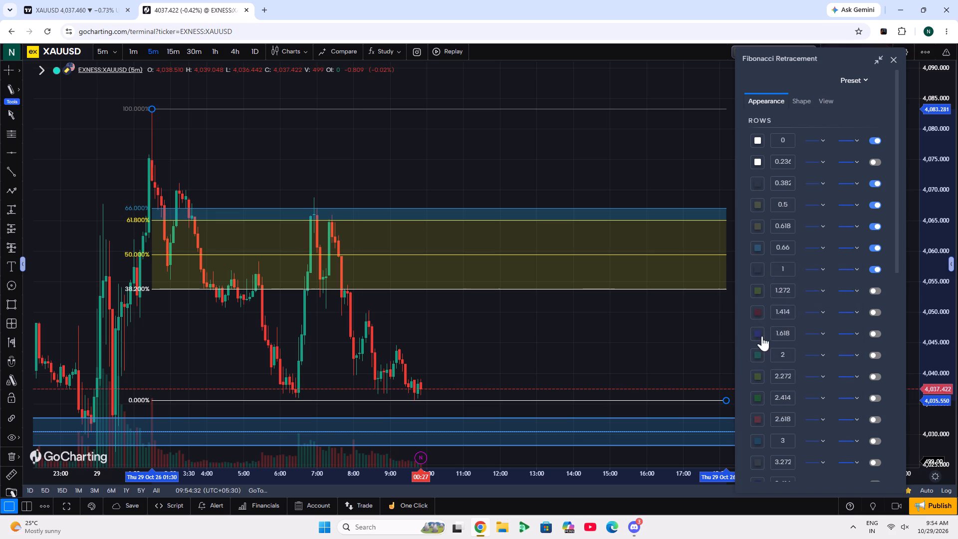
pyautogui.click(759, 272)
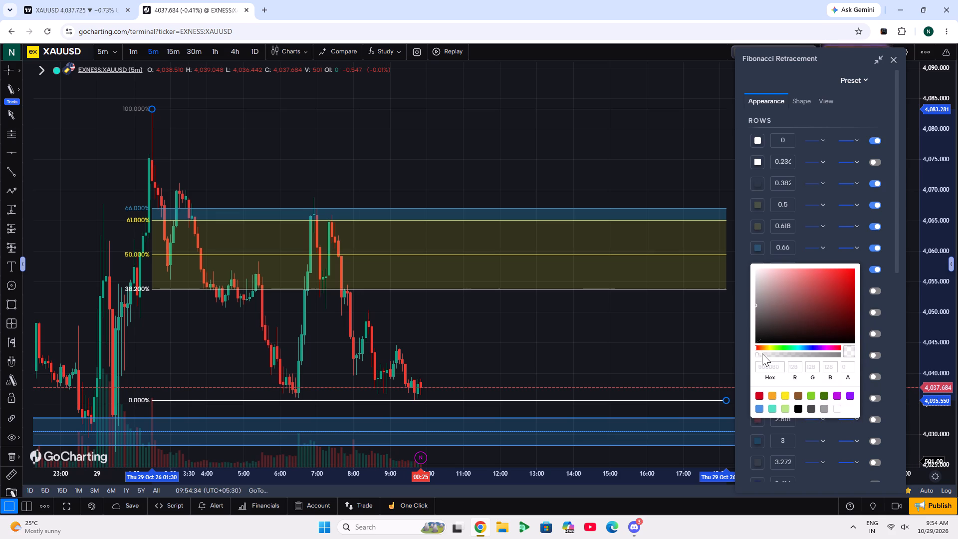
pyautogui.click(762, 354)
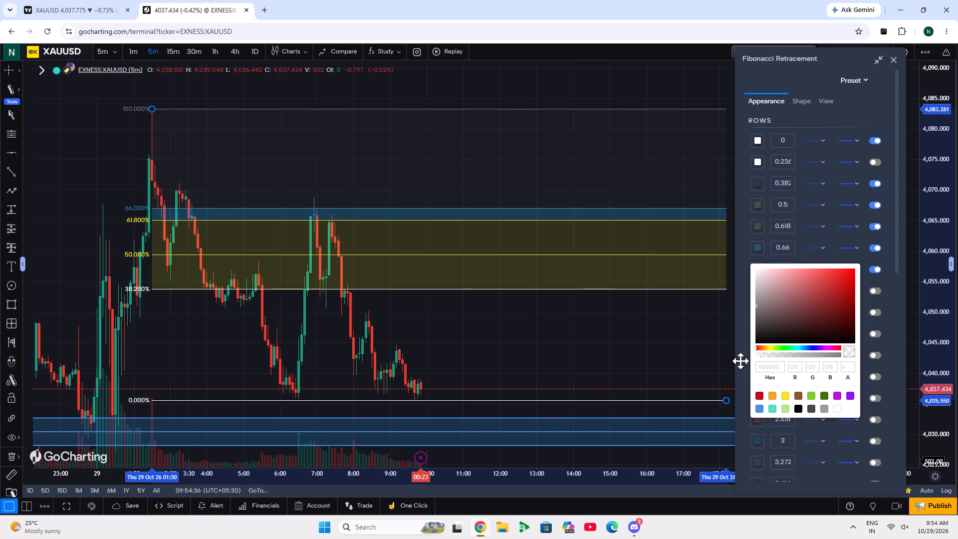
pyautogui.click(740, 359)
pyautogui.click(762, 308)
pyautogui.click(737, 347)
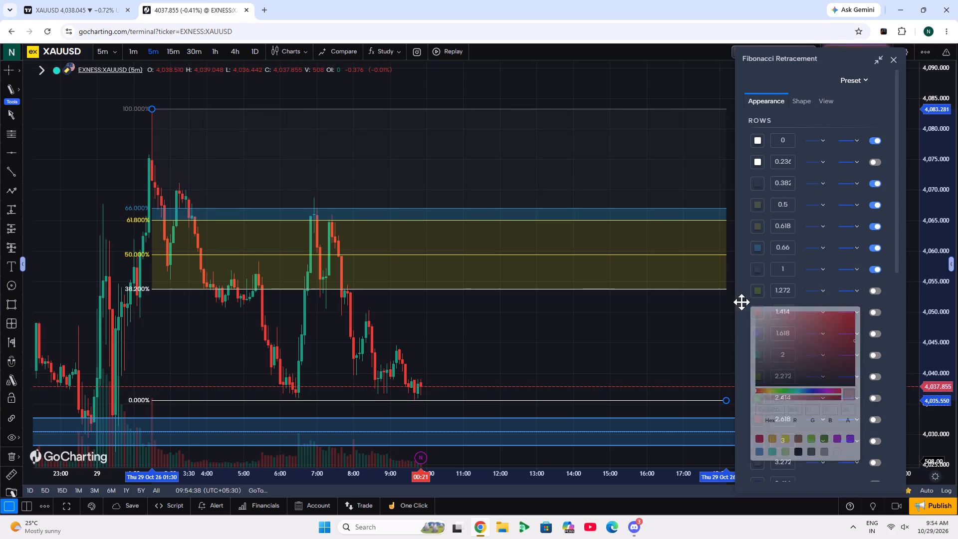
# Recolour the Fibonacci retracement's level 1 white, lower its fill opacity to almost 0 and close the settings.
pyautogui.click(754, 270)
pyautogui.click(842, 409)
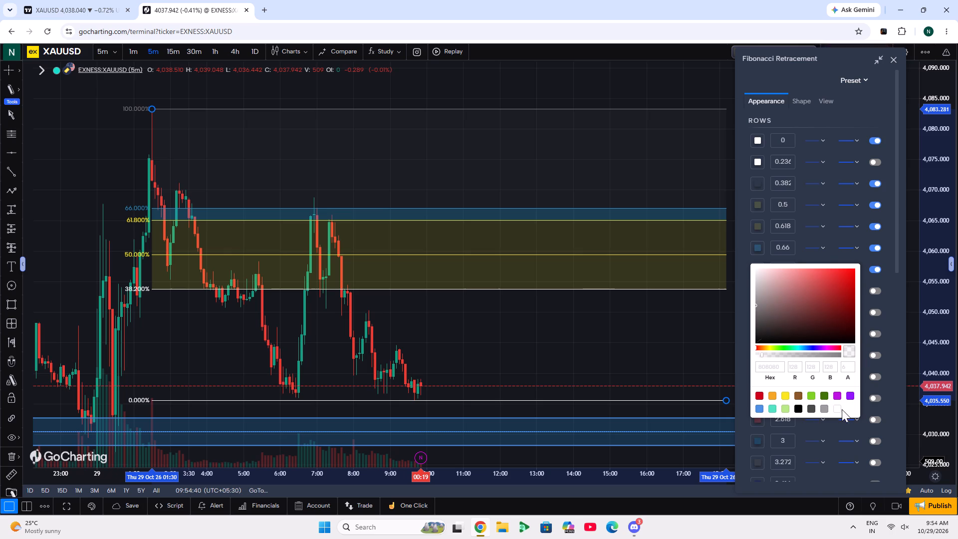
pyautogui.click(838, 405)
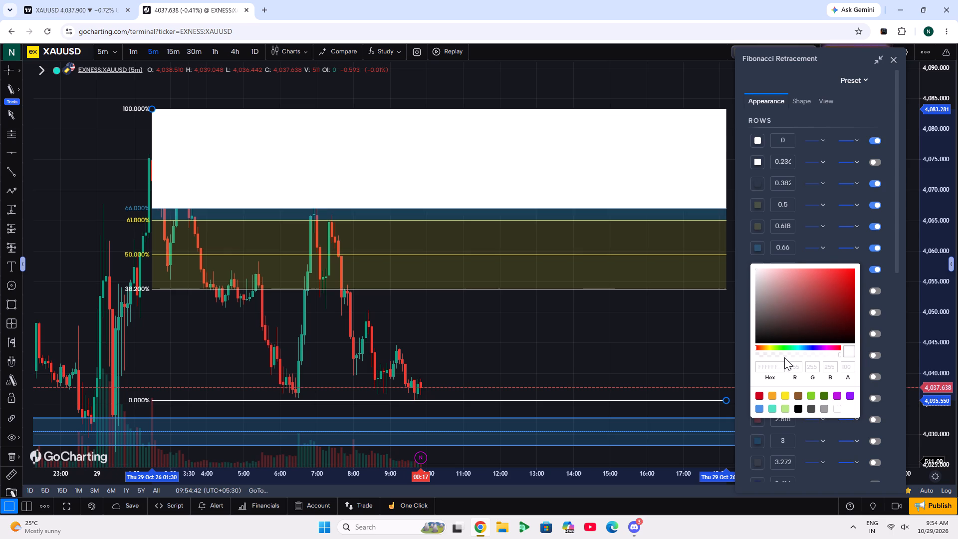
pyautogui.moveTo(783, 355); pyautogui.dragTo(757, 356)
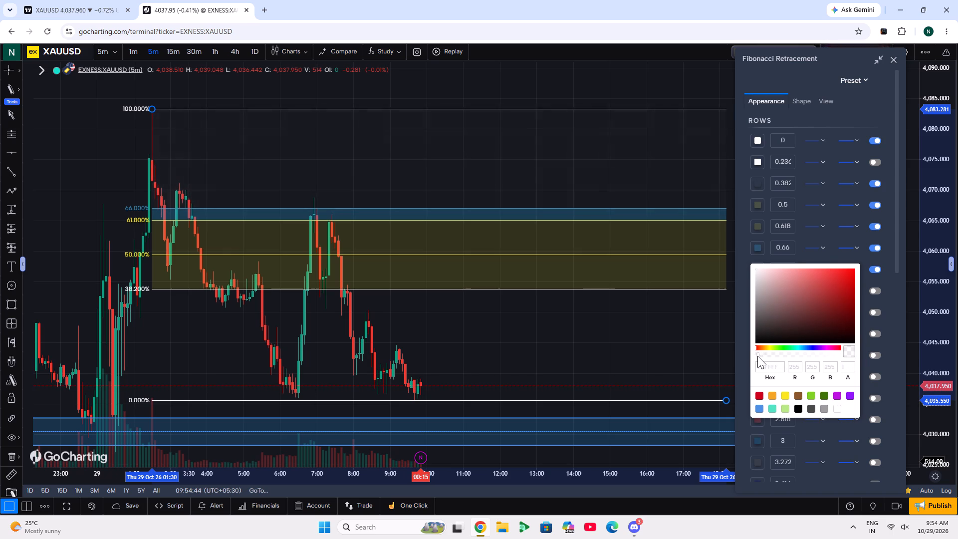
pyautogui.moveTo(757, 356); pyautogui.dragTo(761, 360)
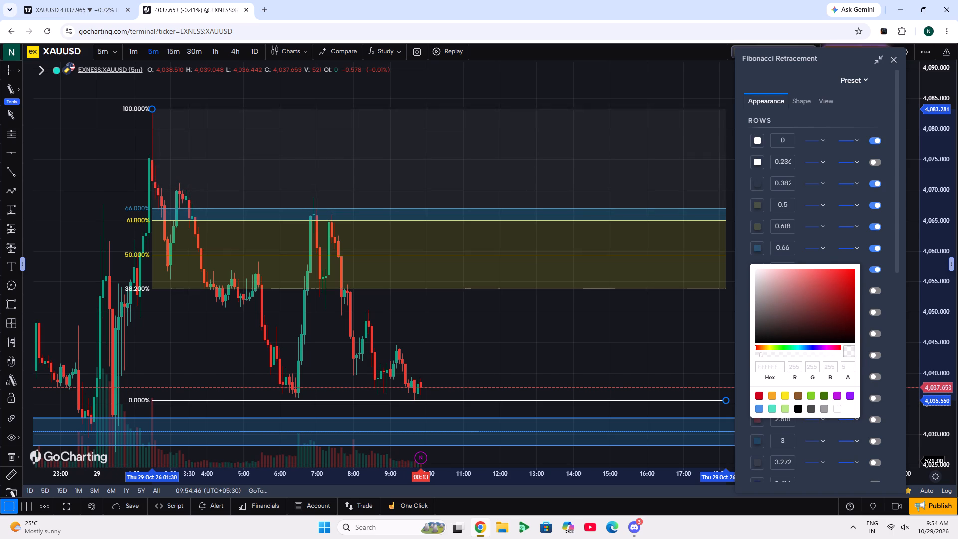
pyautogui.click(746, 364)
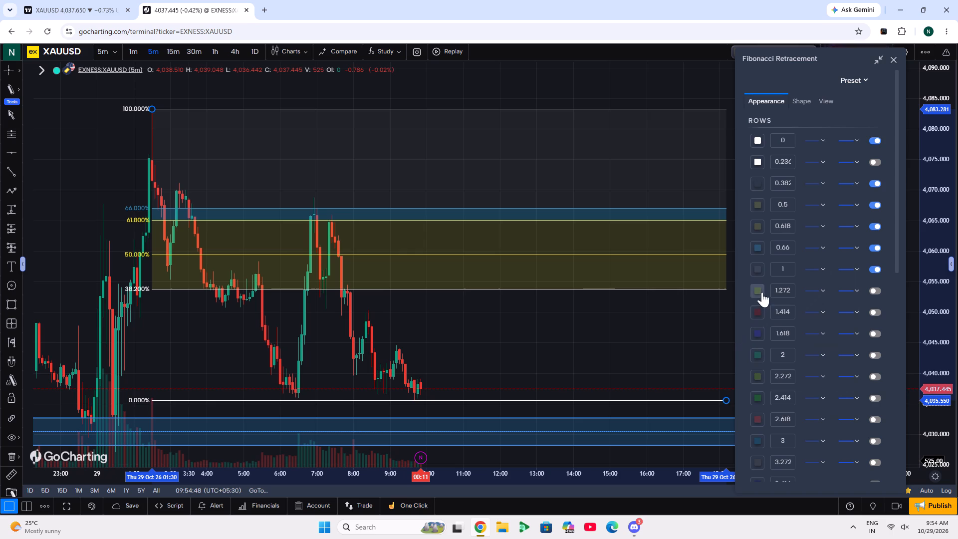
pyautogui.scroll(1, 762, 292)
pyautogui.scroll(-4, 792, 0)
pyautogui.click(761, 266)
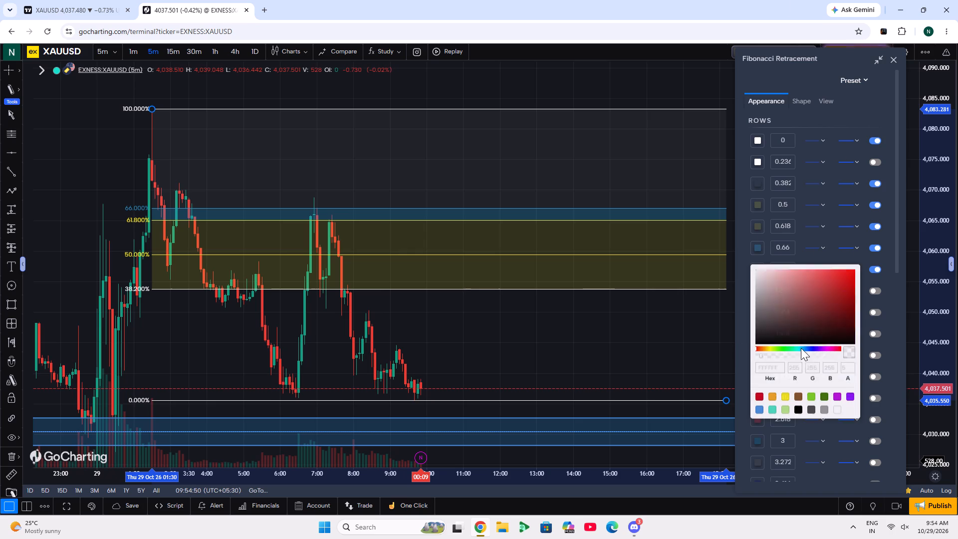
pyautogui.click(839, 412)
pyautogui.moveTo(819, 358); pyautogui.dragTo(787, 357)
pyautogui.moveTo(787, 355); pyautogui.dragTo(759, 355)
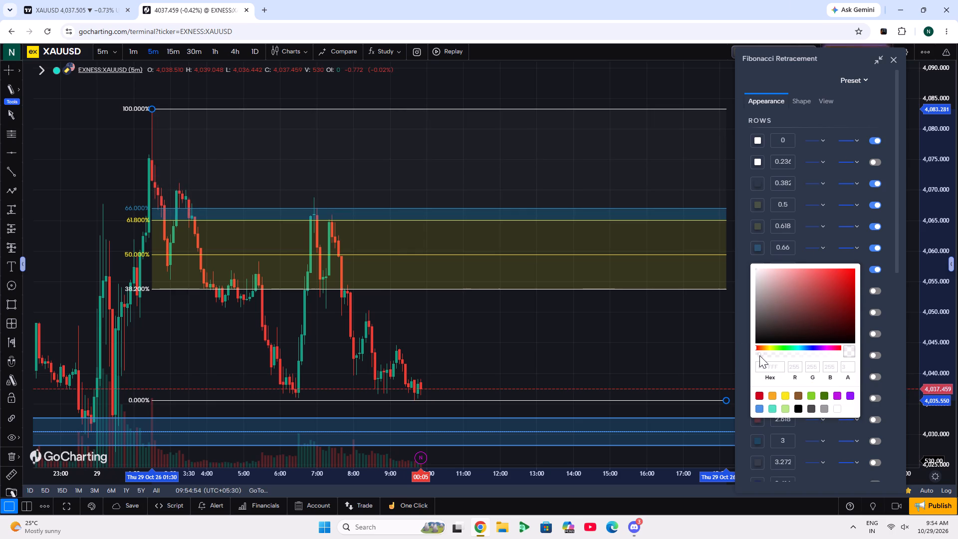
pyautogui.moveTo(759, 355); pyautogui.dragTo(755, 359)
pyautogui.click(742, 332)
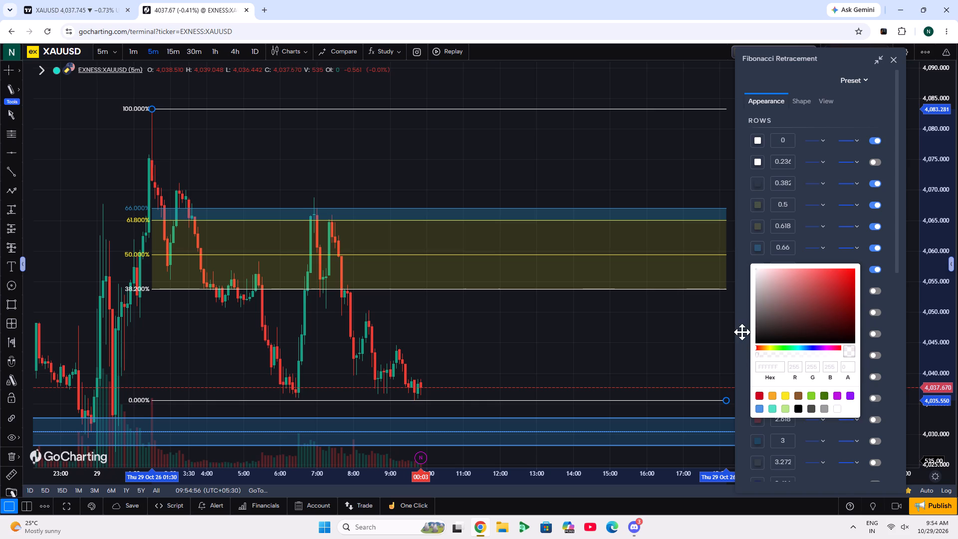
pyautogui.click(762, 273)
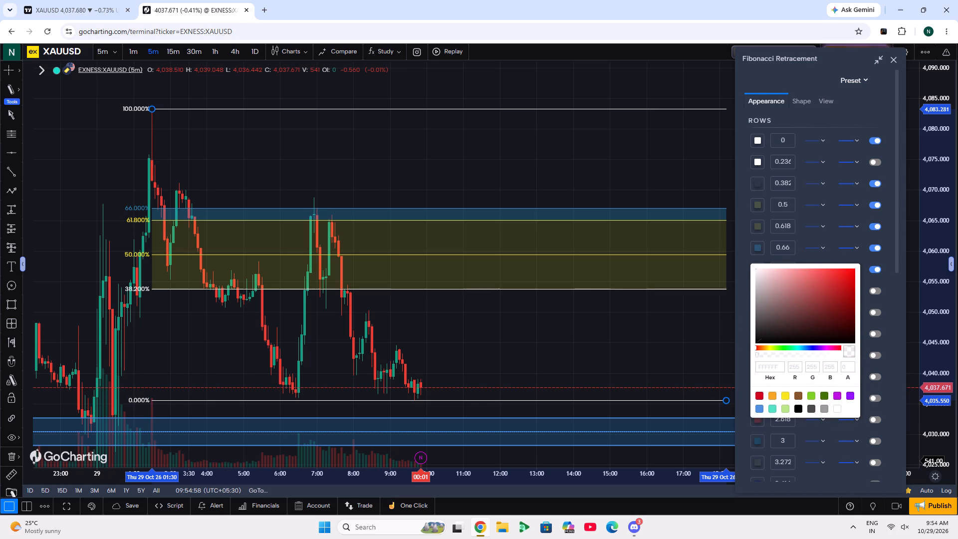
pyautogui.click(742, 346)
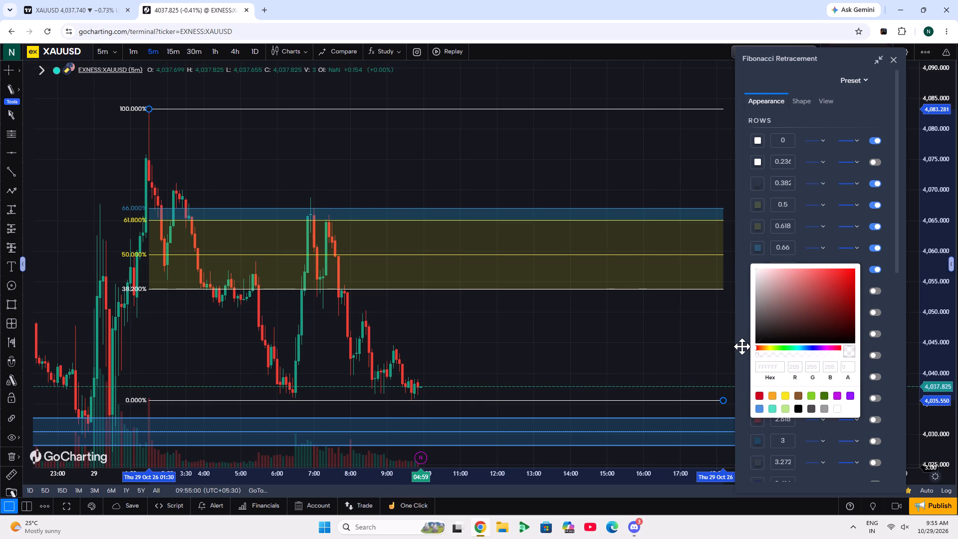
pyautogui.click(590, 136)
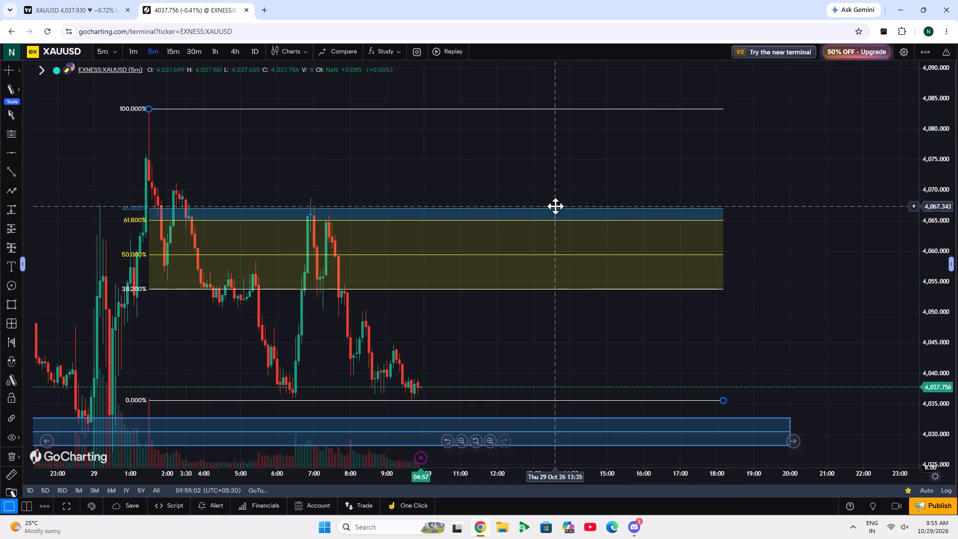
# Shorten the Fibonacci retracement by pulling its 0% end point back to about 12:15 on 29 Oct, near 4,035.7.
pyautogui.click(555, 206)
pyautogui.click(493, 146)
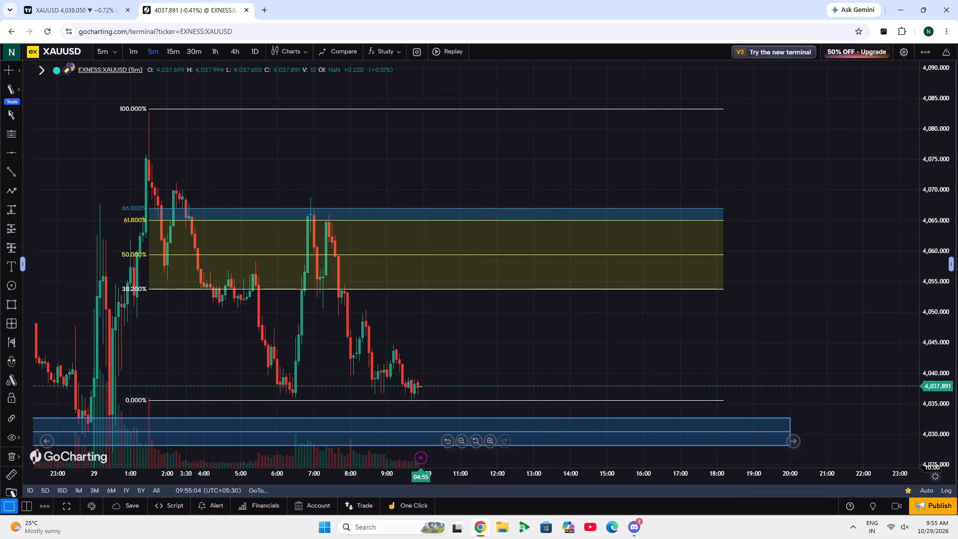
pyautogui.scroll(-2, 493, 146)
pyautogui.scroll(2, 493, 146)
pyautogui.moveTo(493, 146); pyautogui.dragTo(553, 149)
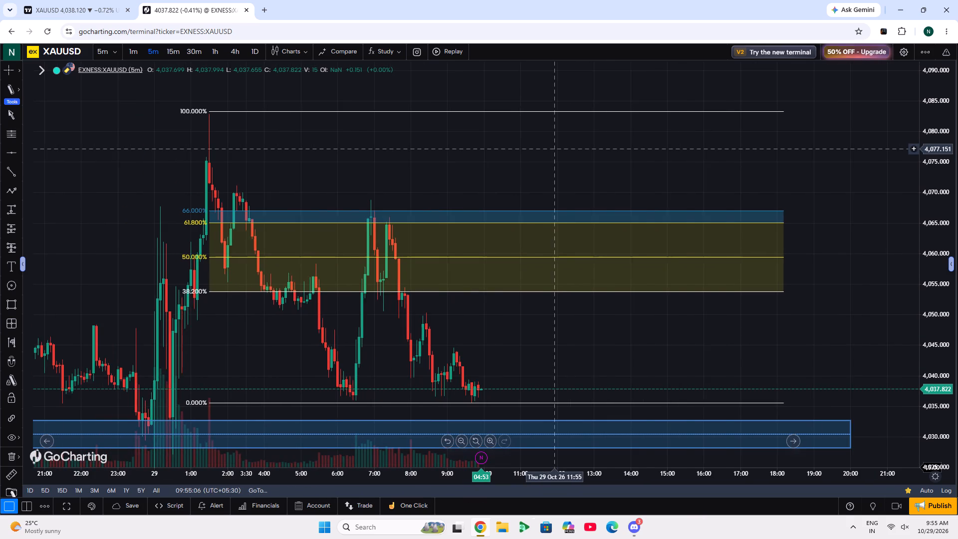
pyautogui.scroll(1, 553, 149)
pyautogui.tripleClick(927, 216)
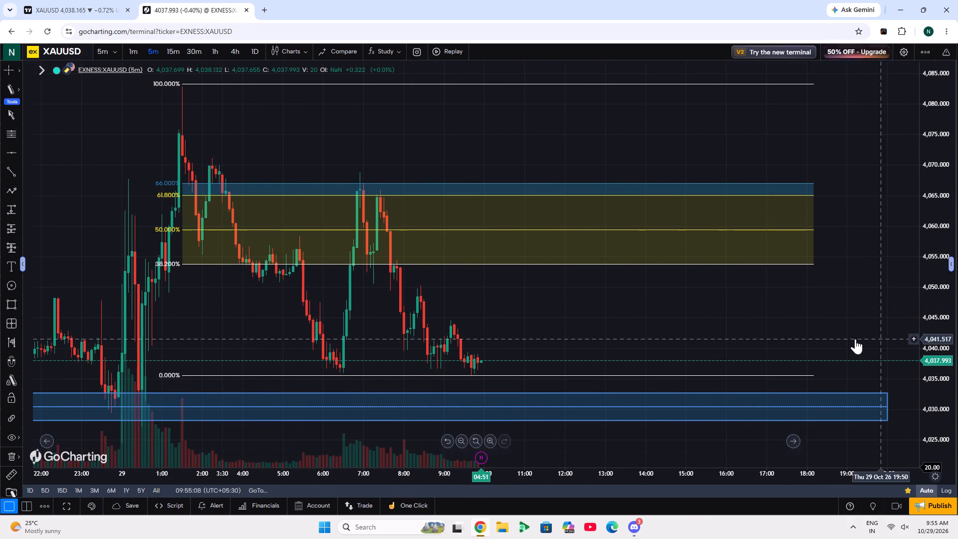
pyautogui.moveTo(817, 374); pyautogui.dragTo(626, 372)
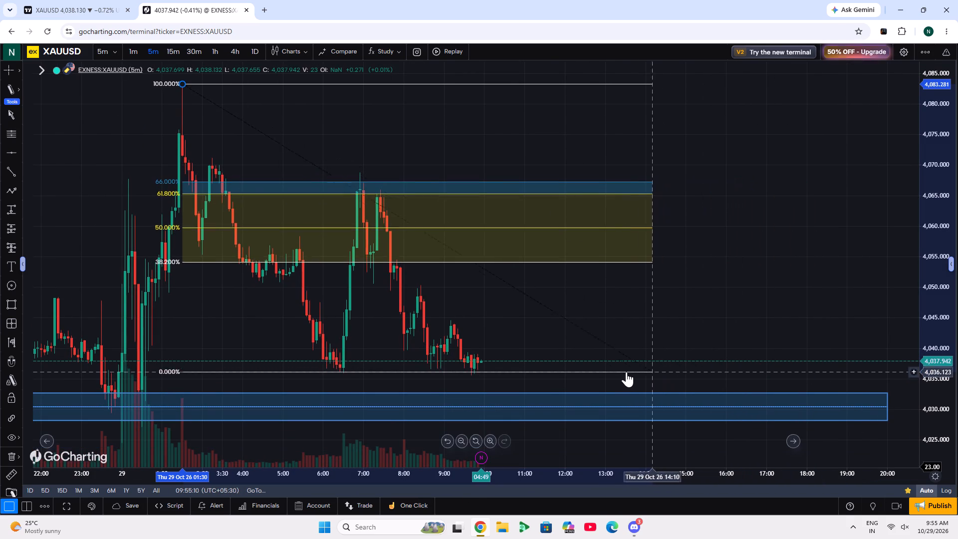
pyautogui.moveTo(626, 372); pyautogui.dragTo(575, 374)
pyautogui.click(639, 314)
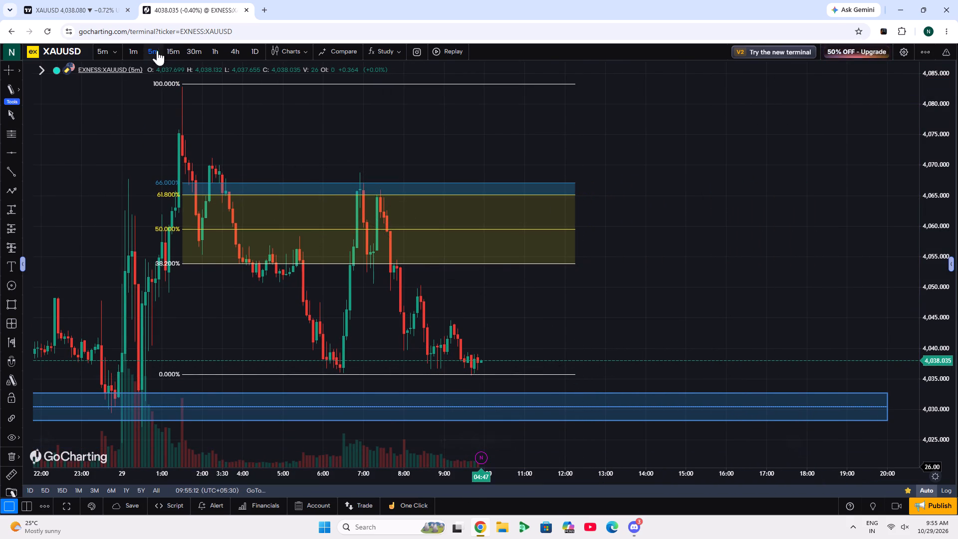
# Switch the XAUUSD chart to the 15-minute timeframe.
pyautogui.click(168, 52)
pyautogui.scroll(5, 544, 269)
pyautogui.moveTo(565, 259); pyautogui.dragTo(632, 272)
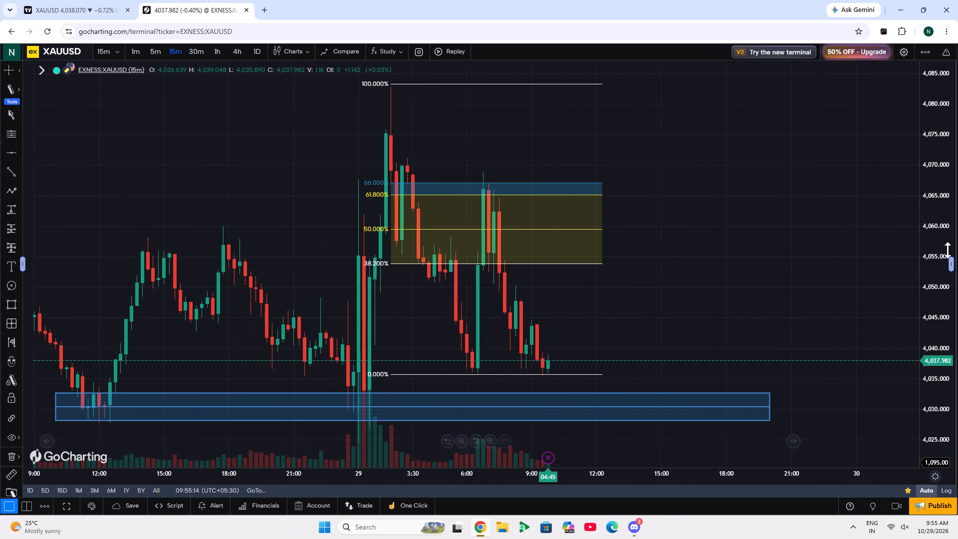
pyautogui.doubleClick(945, 249)
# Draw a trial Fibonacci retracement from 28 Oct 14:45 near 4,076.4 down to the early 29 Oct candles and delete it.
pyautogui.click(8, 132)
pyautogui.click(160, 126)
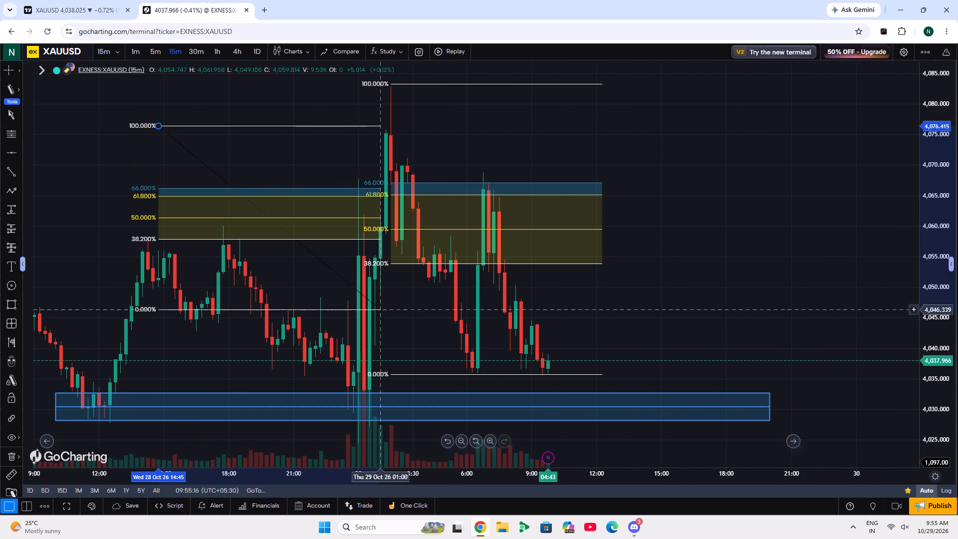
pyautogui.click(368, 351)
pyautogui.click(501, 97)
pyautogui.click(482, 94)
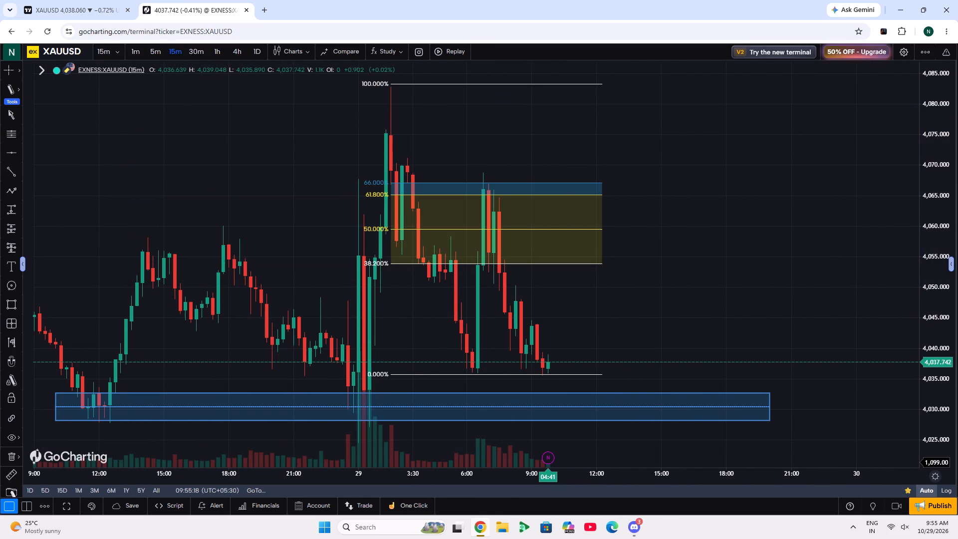
# In the remaining retracement's settings, recolour the 0.66 level yellow with a fill opacity of about 12.
pyautogui.click(493, 198)
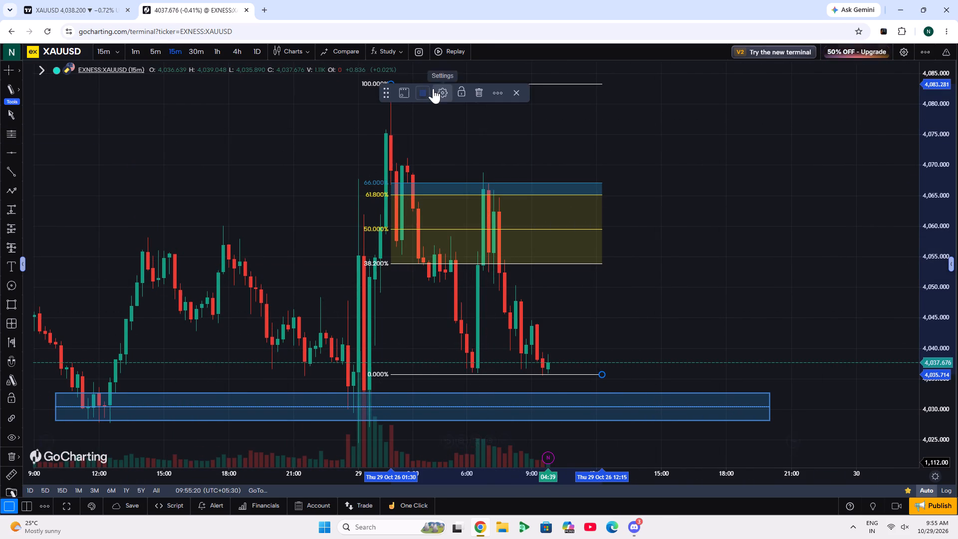
pyautogui.click(419, 92)
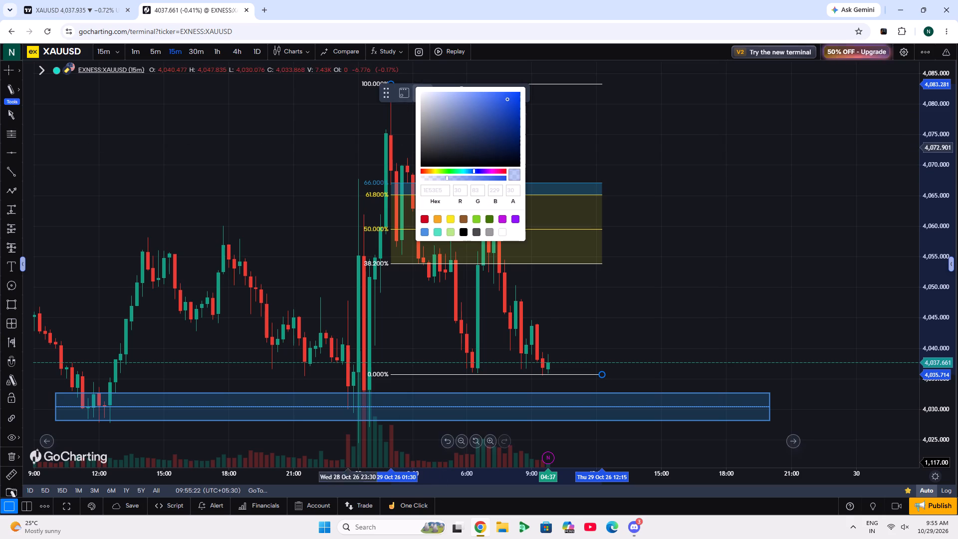
pyautogui.click(346, 147)
pyautogui.click(508, 195)
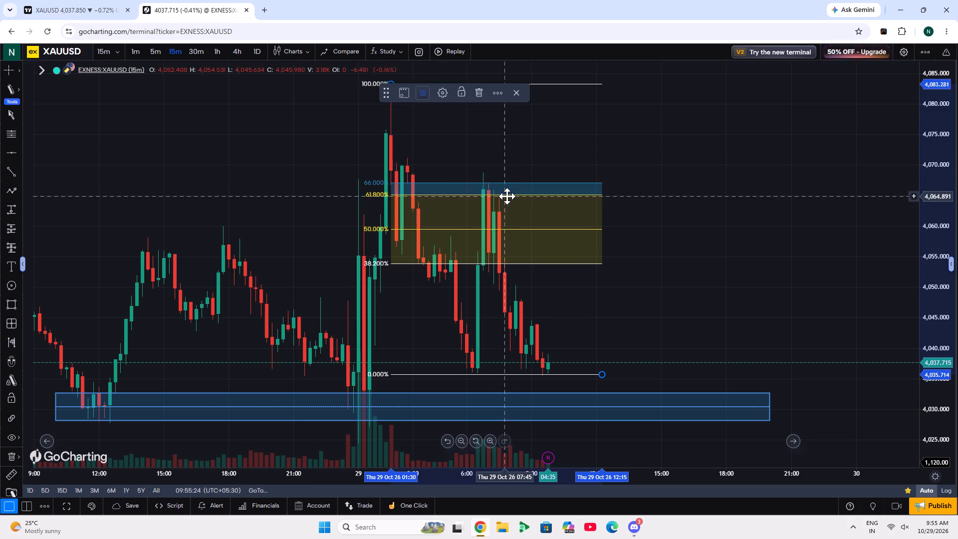
pyautogui.click(443, 86)
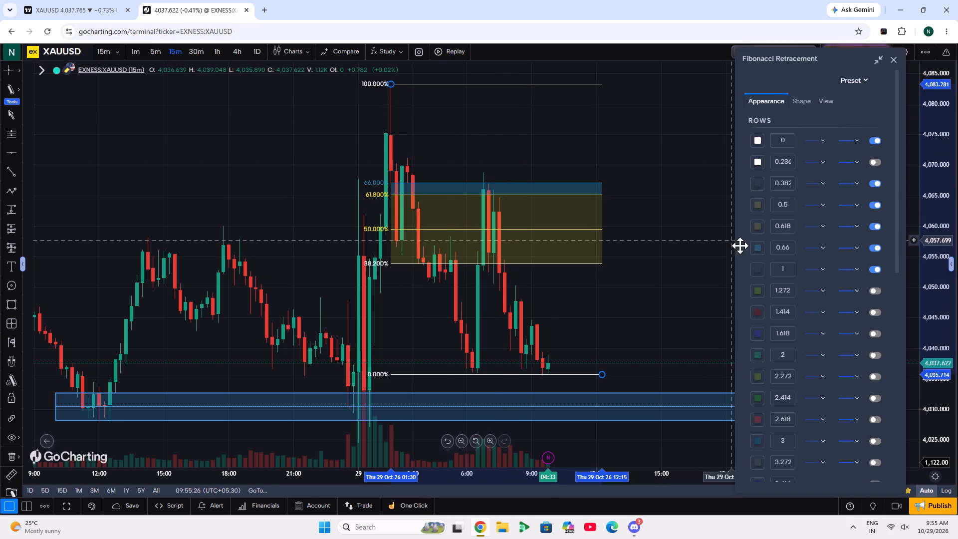
pyautogui.click(763, 248)
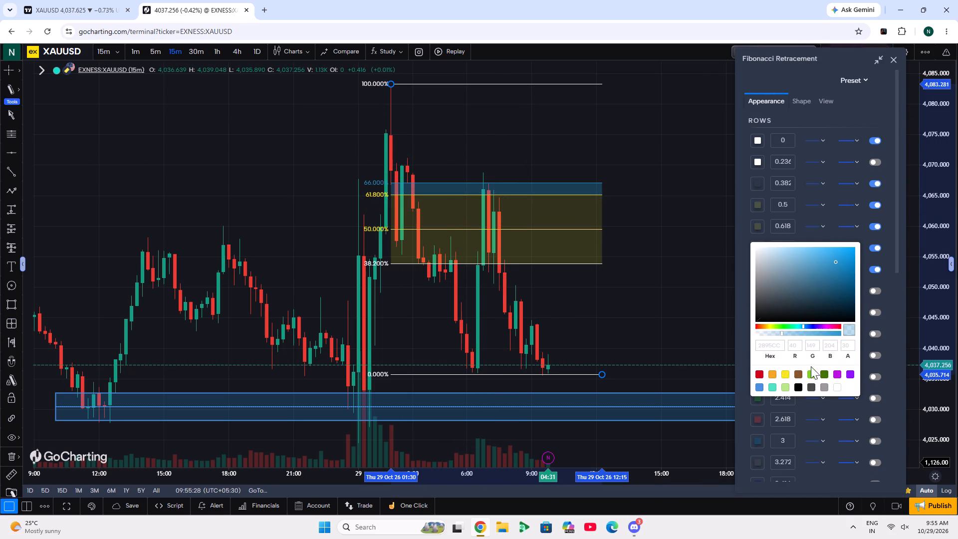
pyautogui.click(787, 378)
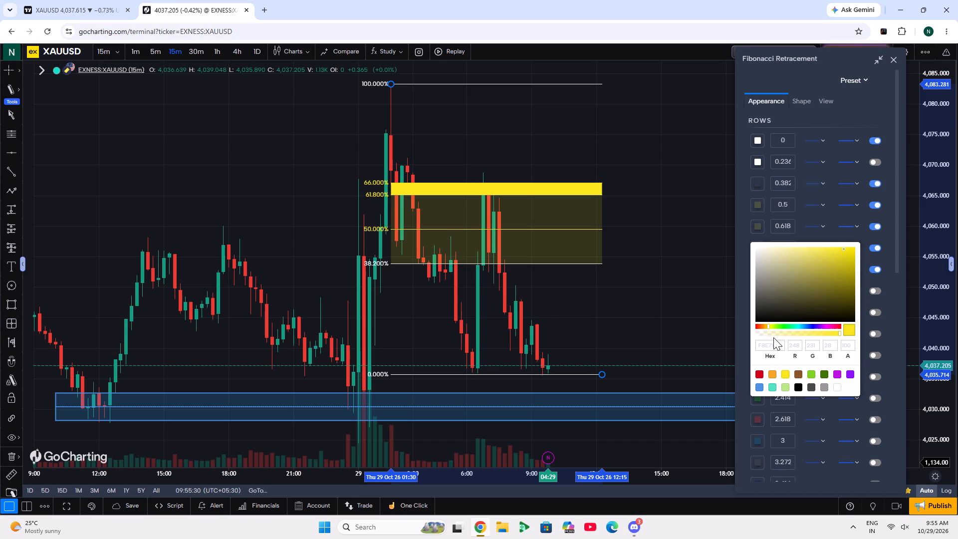
pyautogui.moveTo(772, 331); pyautogui.dragTo(767, 338)
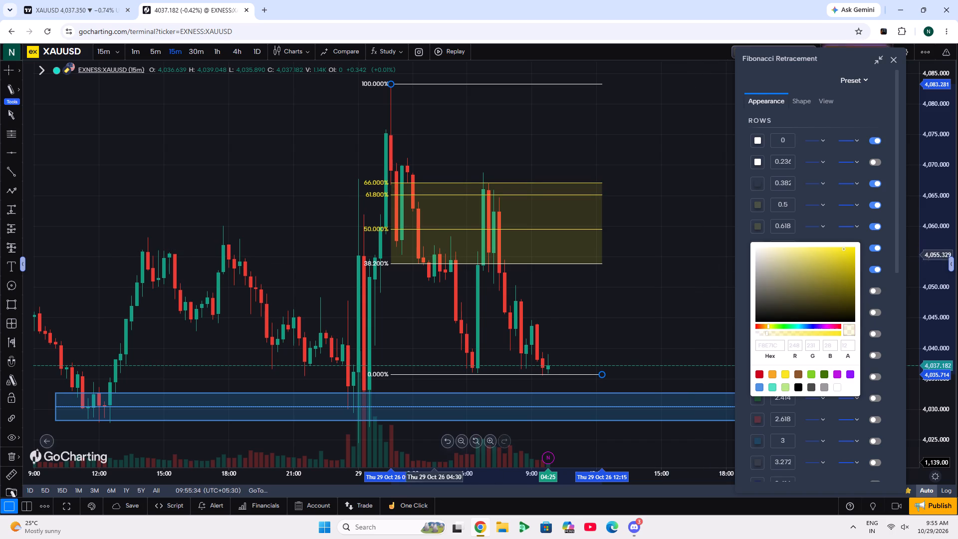
# Recolour the retracement's 0.5 level white, lower its fill opacity to 0 and close the settings.
pyautogui.click(756, 200)
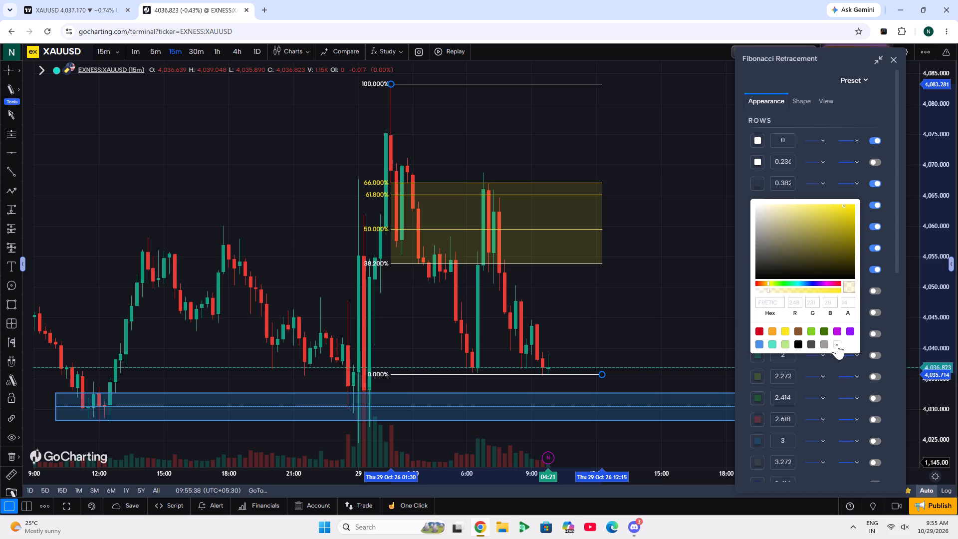
pyautogui.click(837, 344)
pyautogui.moveTo(775, 290); pyautogui.dragTo(764, 290)
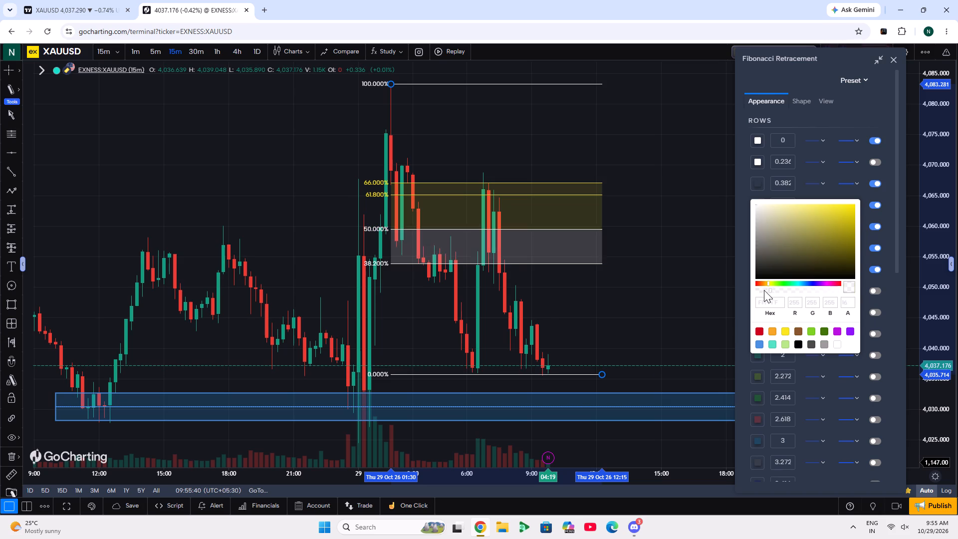
pyautogui.moveTo(764, 290); pyautogui.dragTo(700, 278)
pyautogui.click(671, 279)
pyautogui.click(654, 185)
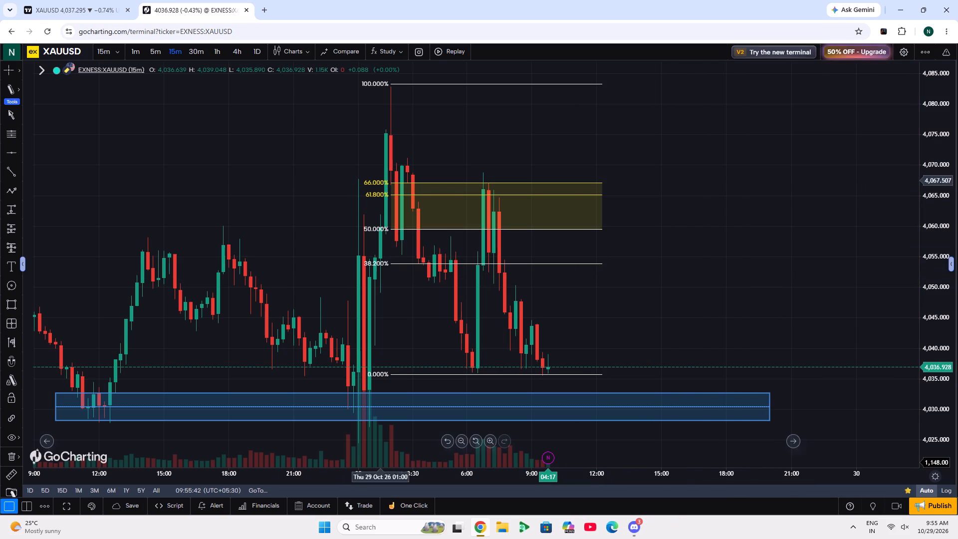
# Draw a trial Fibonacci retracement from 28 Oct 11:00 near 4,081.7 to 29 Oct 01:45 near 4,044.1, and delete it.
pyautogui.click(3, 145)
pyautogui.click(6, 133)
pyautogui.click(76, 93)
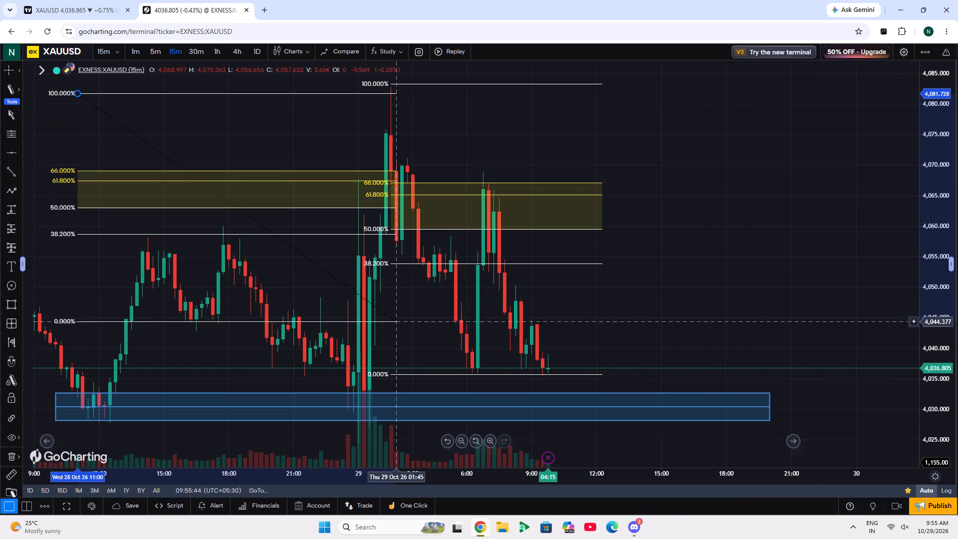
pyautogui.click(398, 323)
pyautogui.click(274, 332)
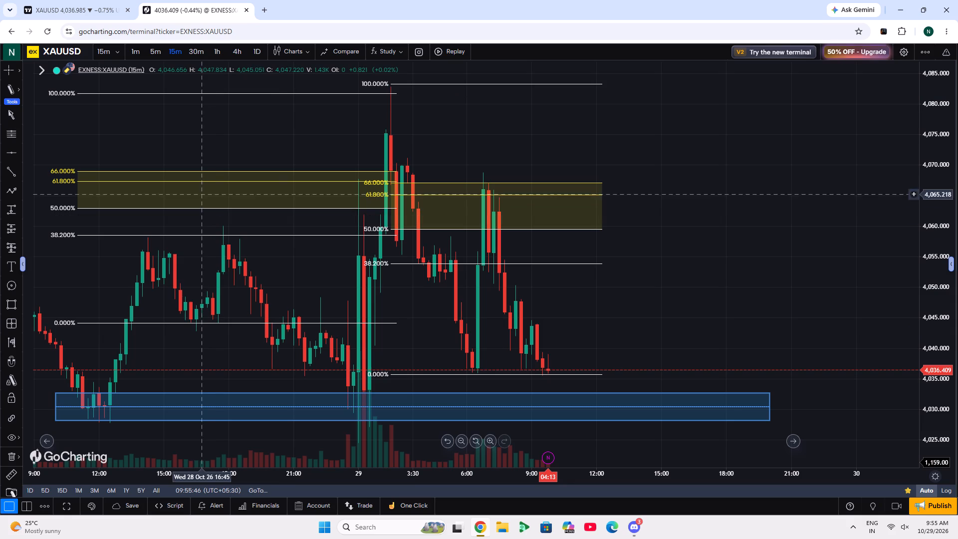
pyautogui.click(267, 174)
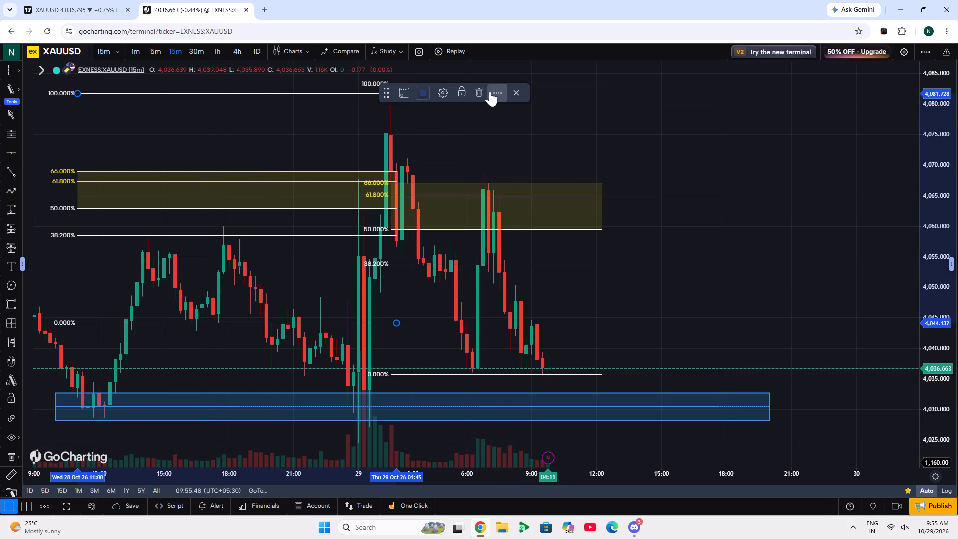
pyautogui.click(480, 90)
# Delete the remaining Fibonacci retracement on the 29 Oct price swing.
pyautogui.click(502, 193)
pyautogui.click(479, 96)
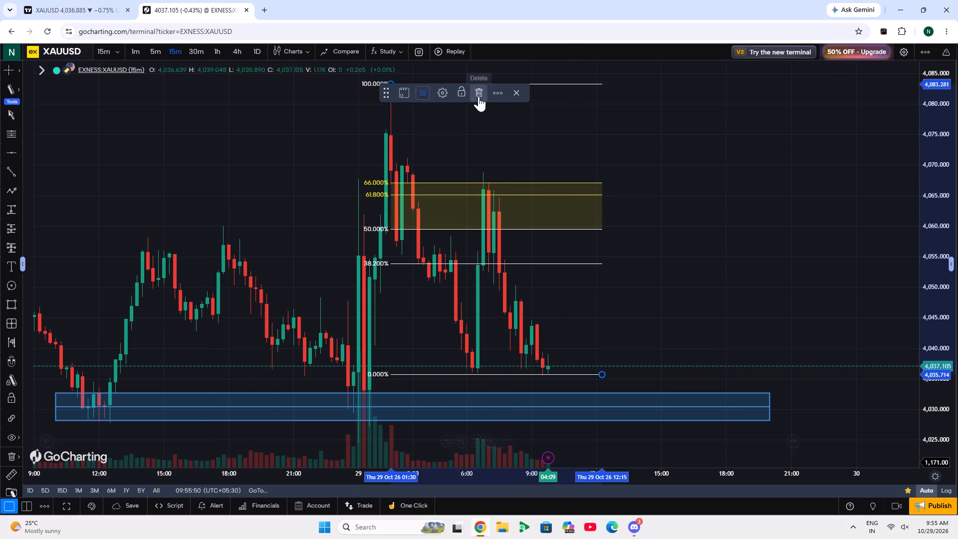
# Start a bar replay of the 15-minute XAUUSD chart from about 07:30 on 26 Oct.
pyautogui.moveTo(426, 171); pyautogui.dragTo(914, 239)
pyautogui.tripleClick(933, 244)
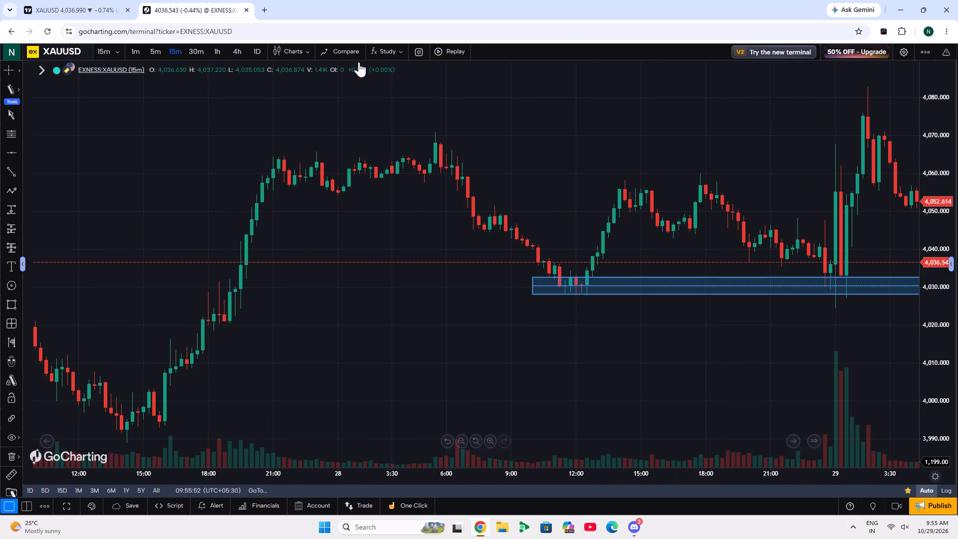
pyautogui.click(452, 56)
pyautogui.scroll(-10, 472, 187)
pyautogui.doubleClick(473, 188)
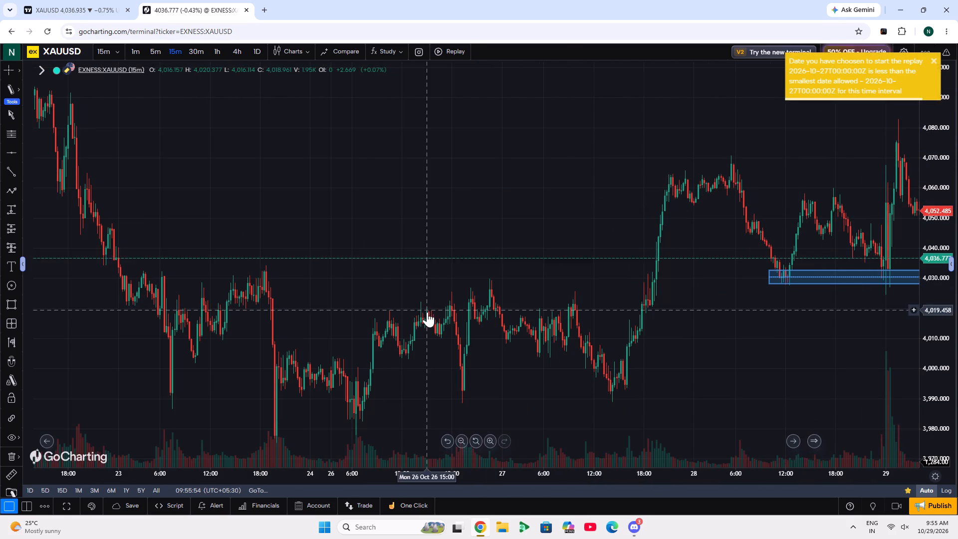
pyautogui.doubleClick(450, 257)
pyautogui.click(450, 52)
pyautogui.doubleClick(366, 176)
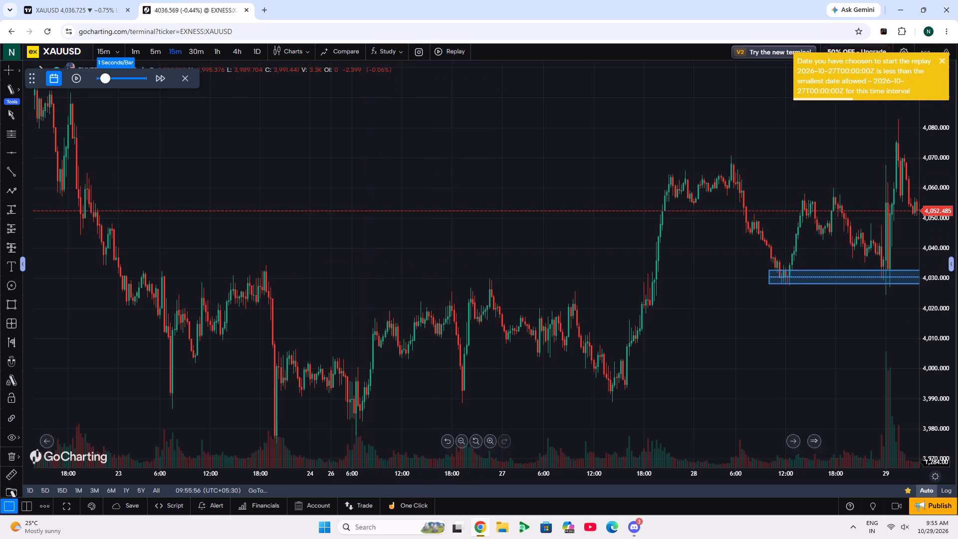
# Set the replay speed to 0.1 seconds per bar and play the replay in bursts to about 12:00 on 26 Oct.
pyautogui.scroll(5, 254, 325)
pyautogui.moveTo(362, 325); pyautogui.dragTo(388, 188)
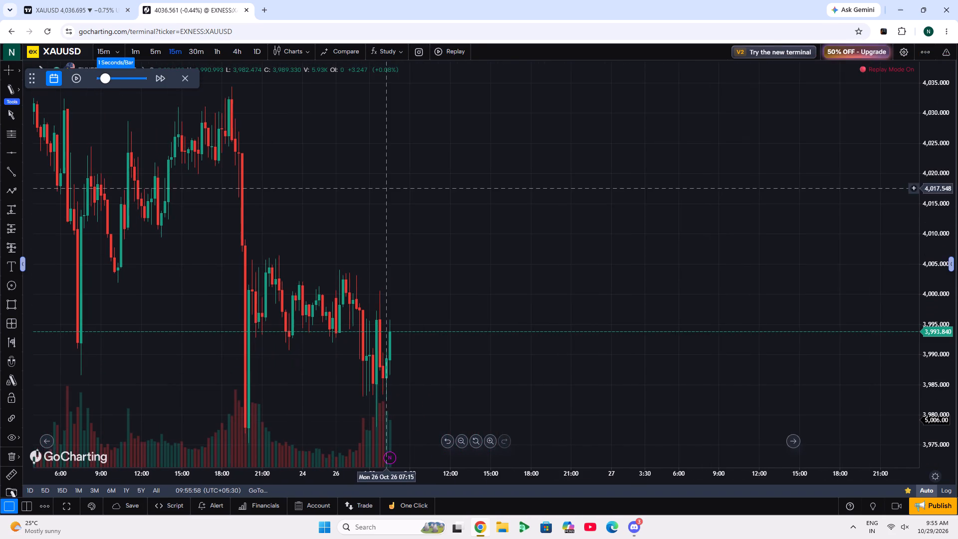
pyautogui.moveTo(929, 296); pyautogui.dragTo(936, 317)
pyautogui.moveTo(660, 365); pyautogui.dragTo(708, 220)
pyautogui.moveTo(692, 197); pyautogui.dragTo(666, 168)
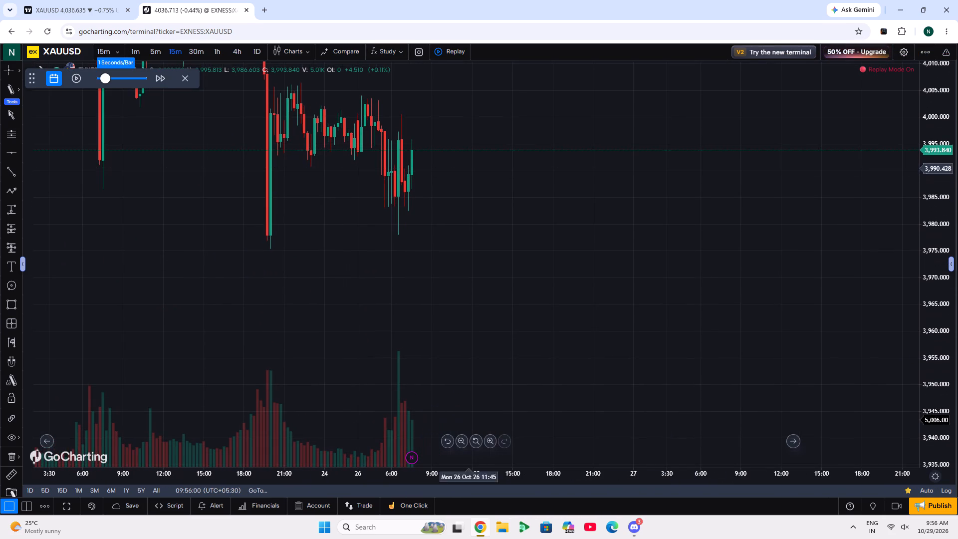
pyautogui.moveTo(105, 79); pyautogui.dragTo(77, 72)
pyautogui.click(75, 72)
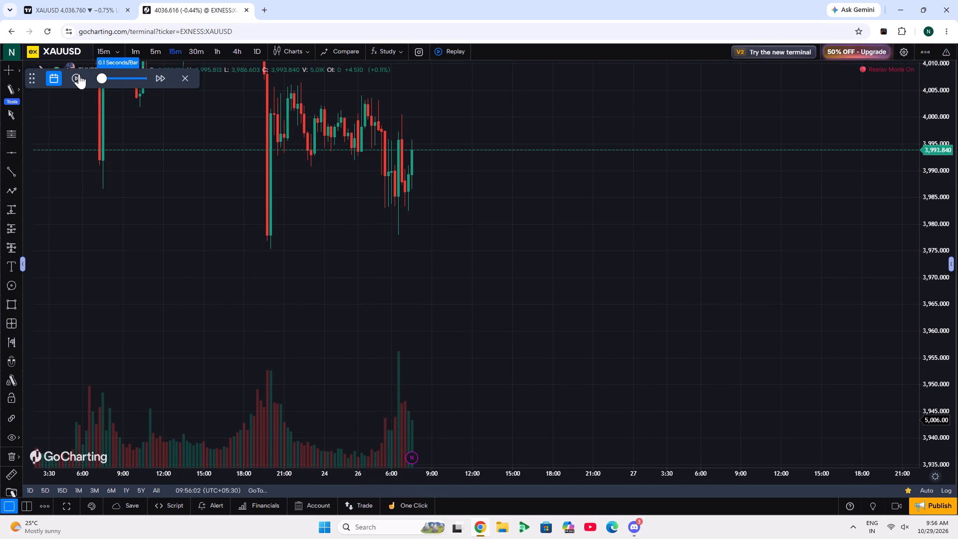
pyautogui.click(79, 74)
pyautogui.click(79, 74)
pyautogui.moveTo(591, 141); pyautogui.dragTo(533, 283)
pyautogui.moveTo(533, 283); pyautogui.dragTo(501, 253)
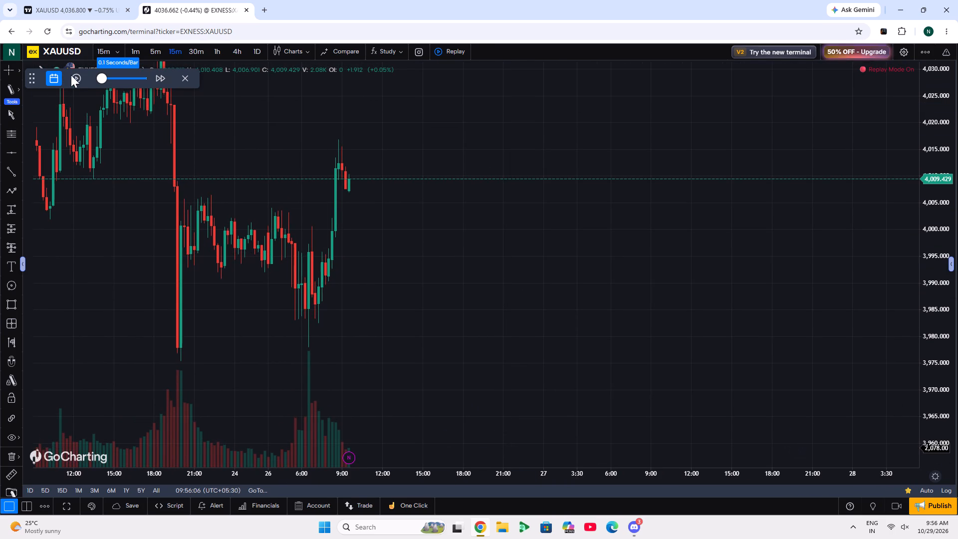
pyautogui.click(75, 75)
pyautogui.click(75, 75)
# Draw a Fibonacci retracement from the 26 Oct 06:30 low near 3,978.1 up to the swing high near 4,019.2, extending into 27 Oct.
pyautogui.moveTo(620, 233); pyautogui.dragTo(566, 218)
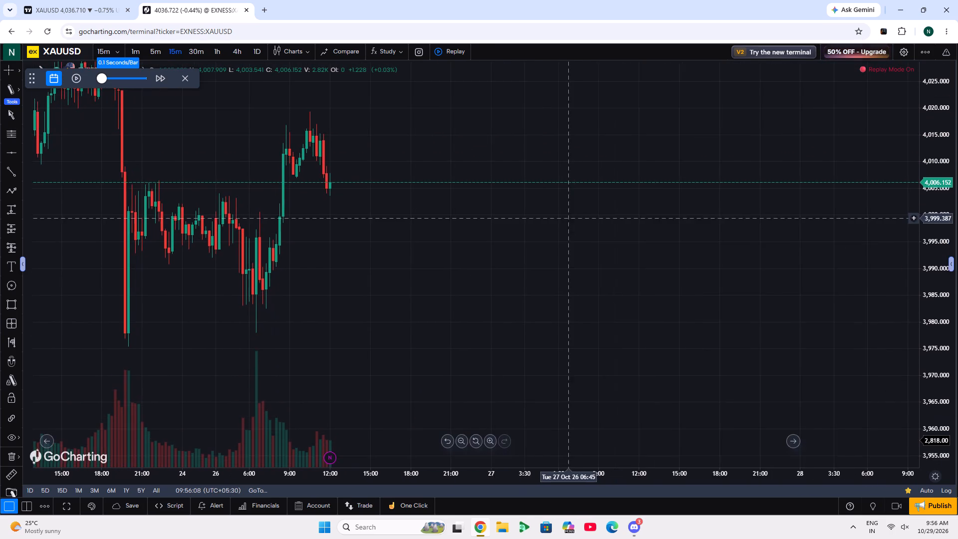
pyautogui.moveTo(566, 218); pyautogui.dragTo(548, 214)
pyautogui.moveTo(544, 209); pyautogui.dragTo(695, 267)
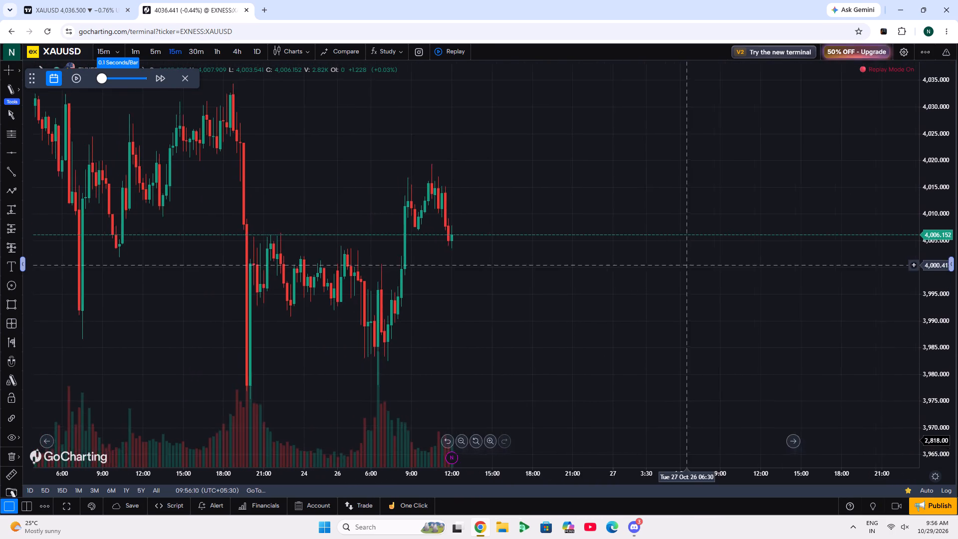
pyautogui.moveTo(695, 267); pyautogui.dragTo(709, 256)
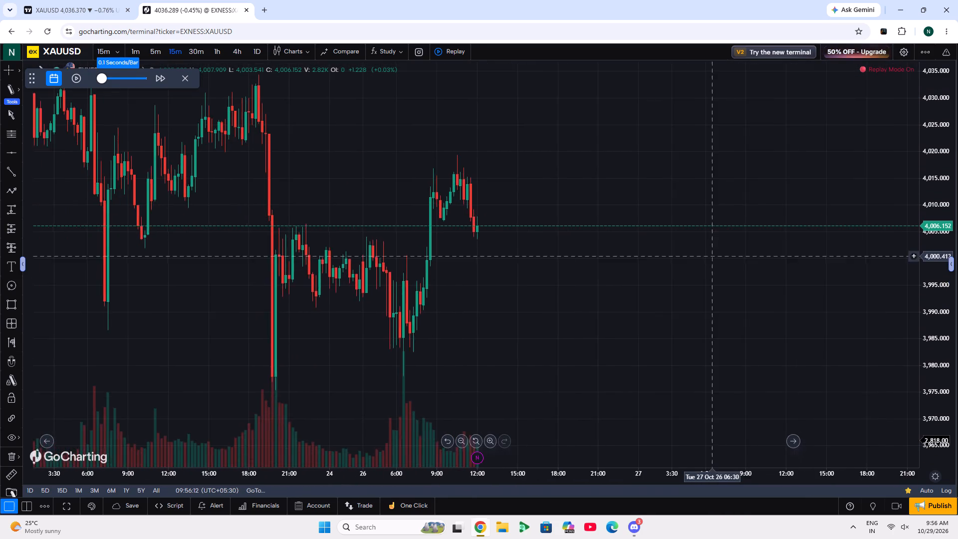
pyautogui.moveTo(709, 256); pyautogui.dragTo(542, 222)
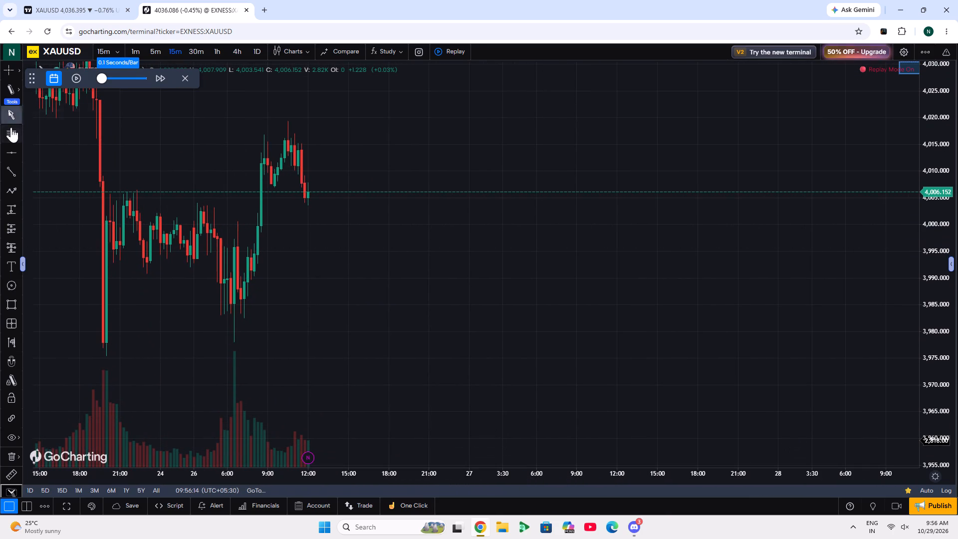
pyautogui.click(11, 127)
pyautogui.click(234, 341)
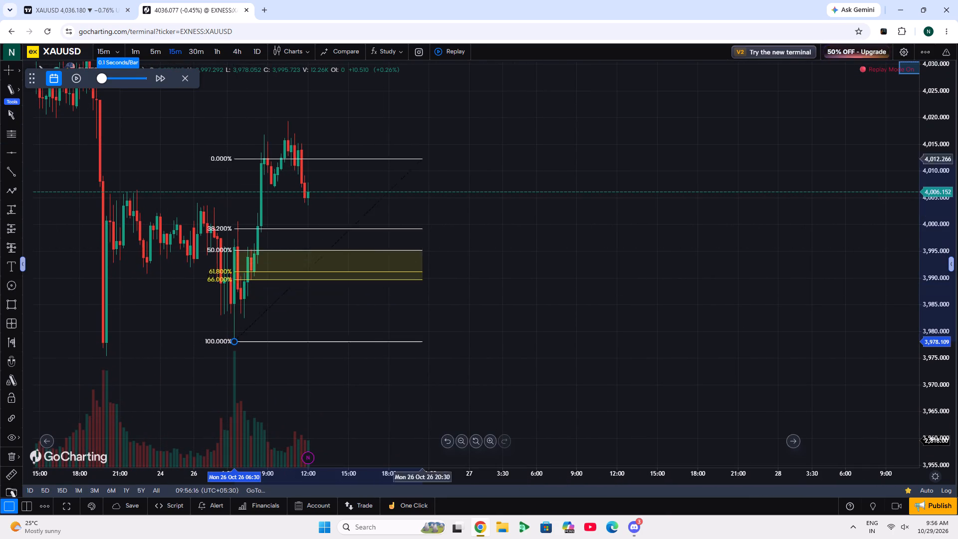
pyautogui.click(511, 122)
pyautogui.moveTo(630, 213); pyautogui.dragTo(652, 243)
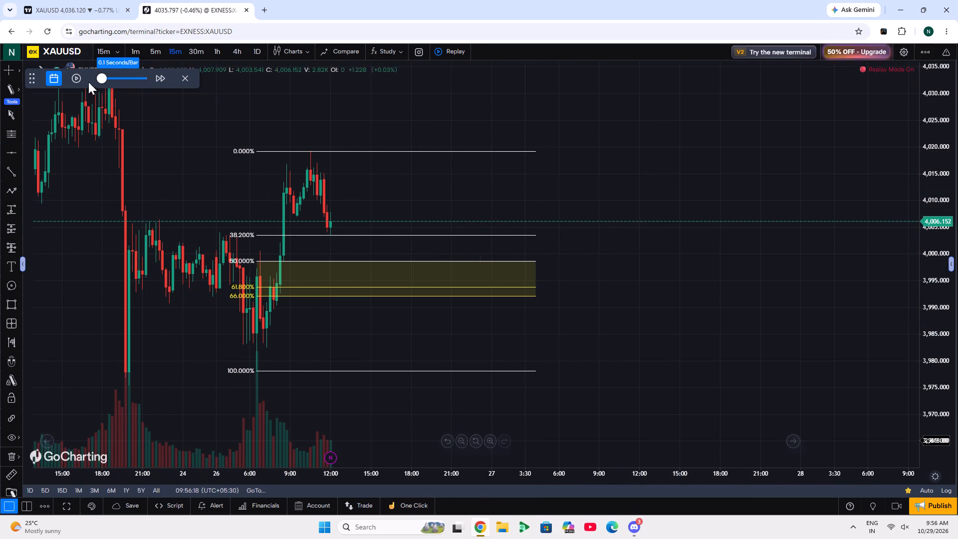
# Play the replay forward and pause it at about 20:15 on 26 Oct.
pyautogui.click(75, 78)
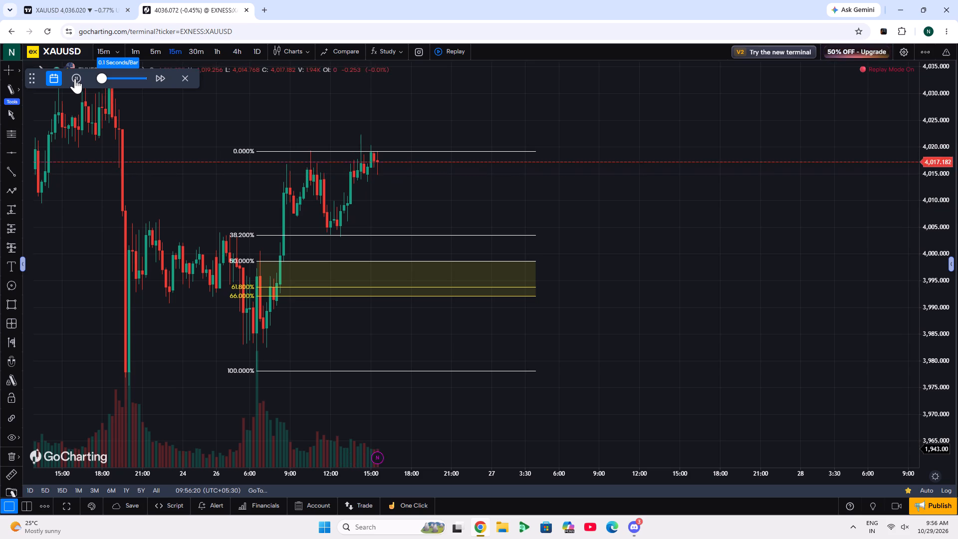
pyautogui.click(75, 78)
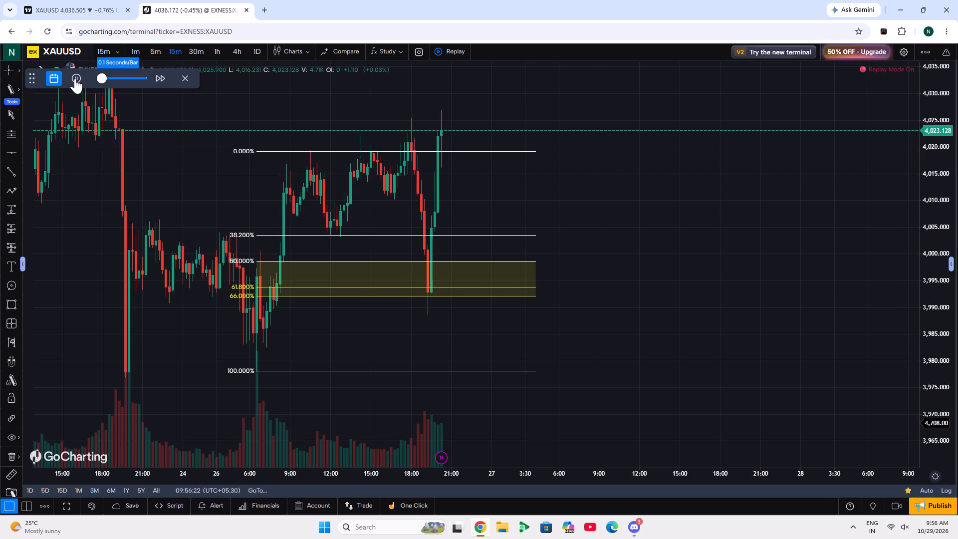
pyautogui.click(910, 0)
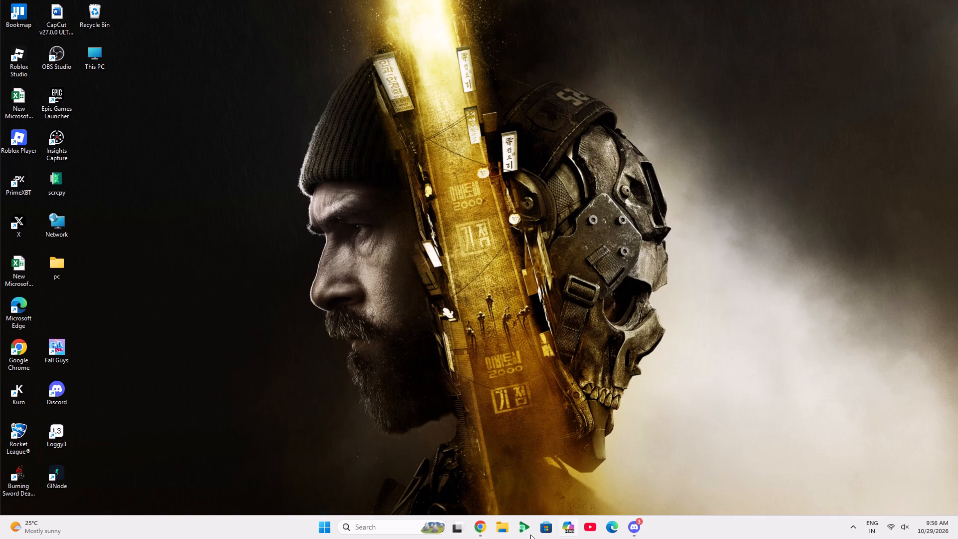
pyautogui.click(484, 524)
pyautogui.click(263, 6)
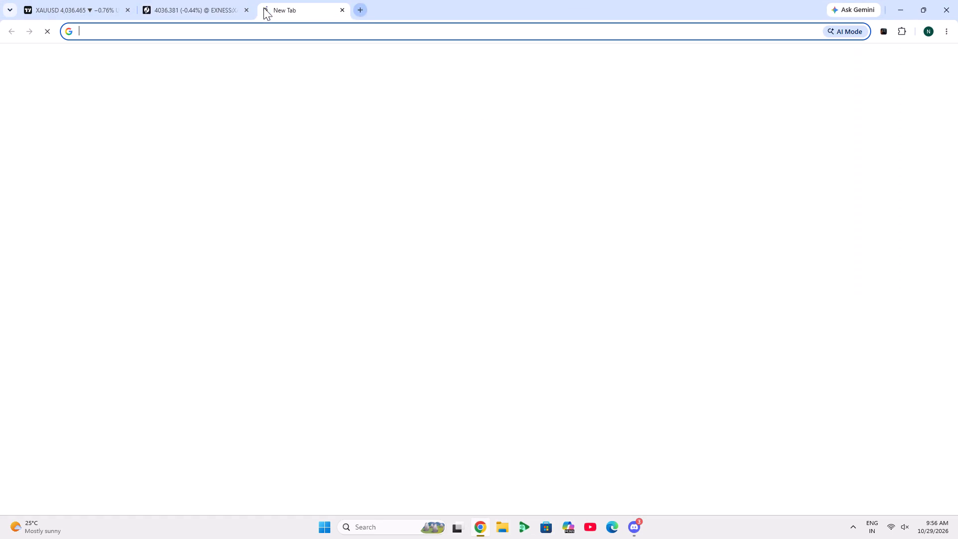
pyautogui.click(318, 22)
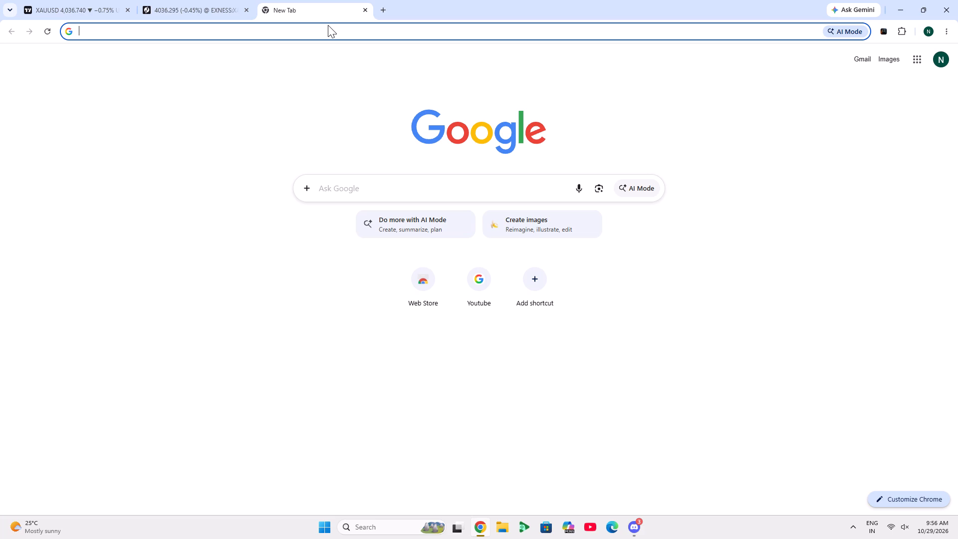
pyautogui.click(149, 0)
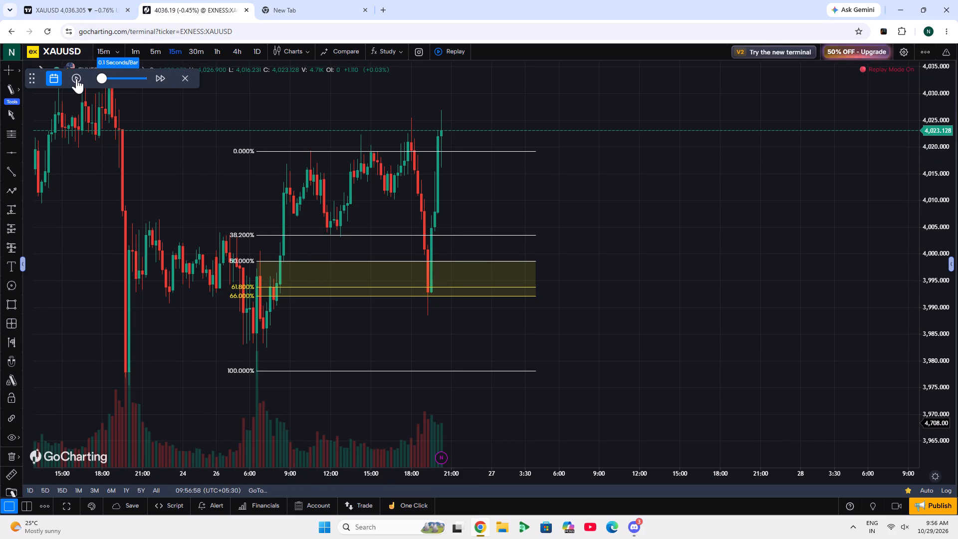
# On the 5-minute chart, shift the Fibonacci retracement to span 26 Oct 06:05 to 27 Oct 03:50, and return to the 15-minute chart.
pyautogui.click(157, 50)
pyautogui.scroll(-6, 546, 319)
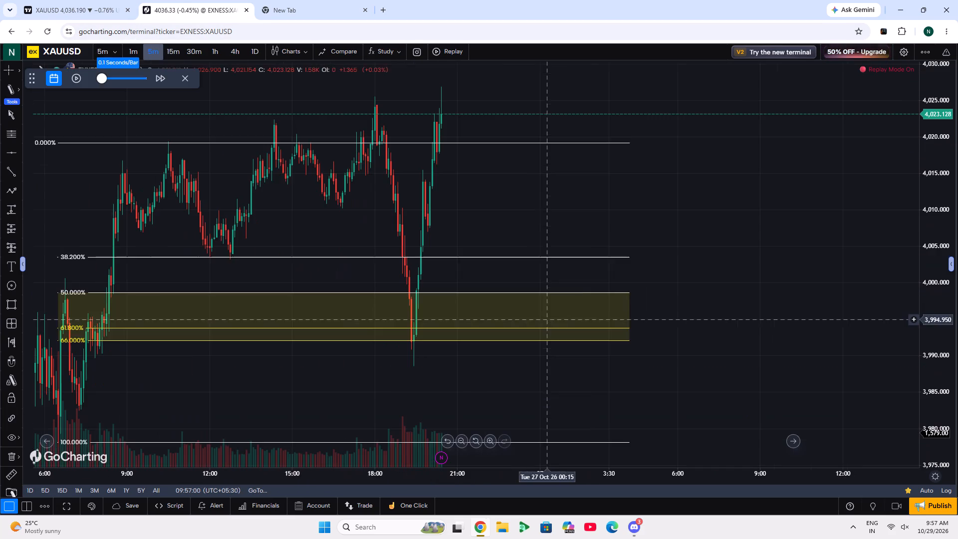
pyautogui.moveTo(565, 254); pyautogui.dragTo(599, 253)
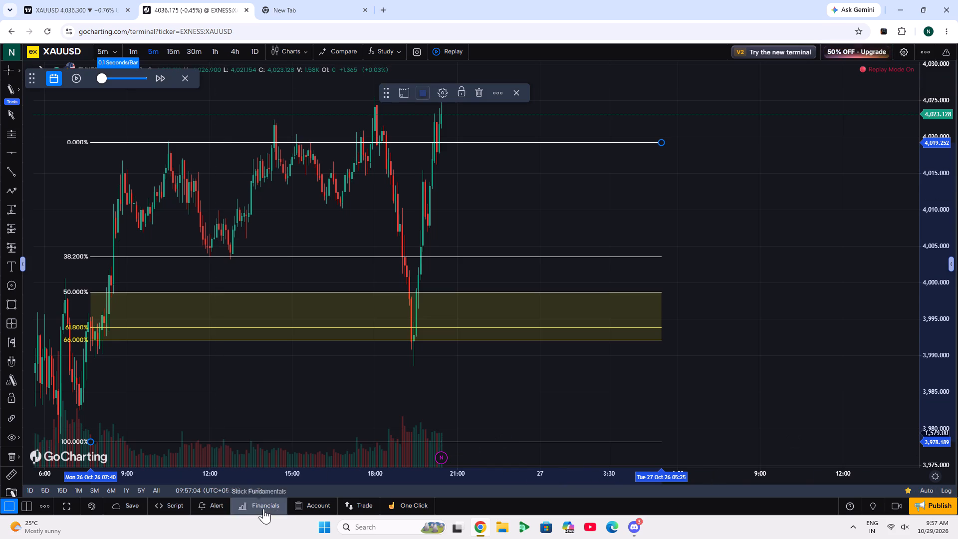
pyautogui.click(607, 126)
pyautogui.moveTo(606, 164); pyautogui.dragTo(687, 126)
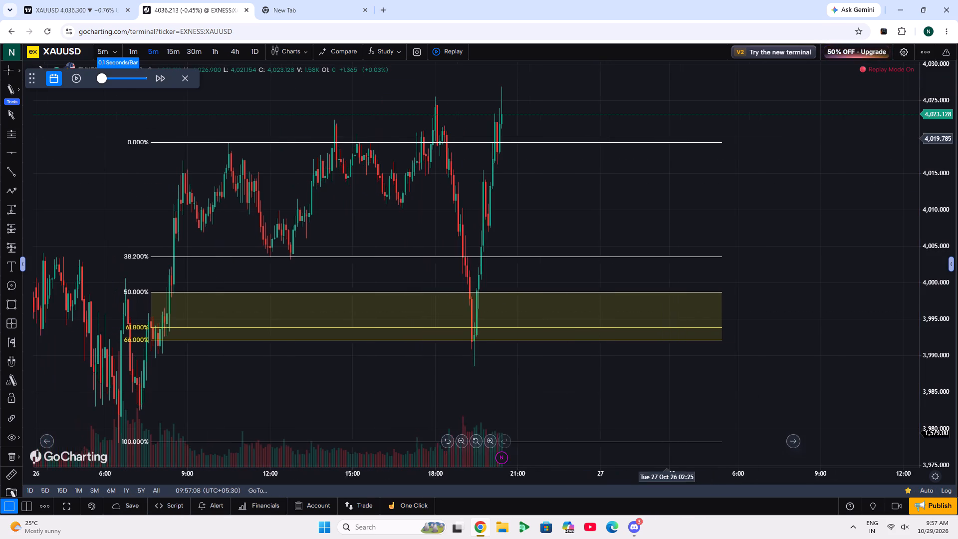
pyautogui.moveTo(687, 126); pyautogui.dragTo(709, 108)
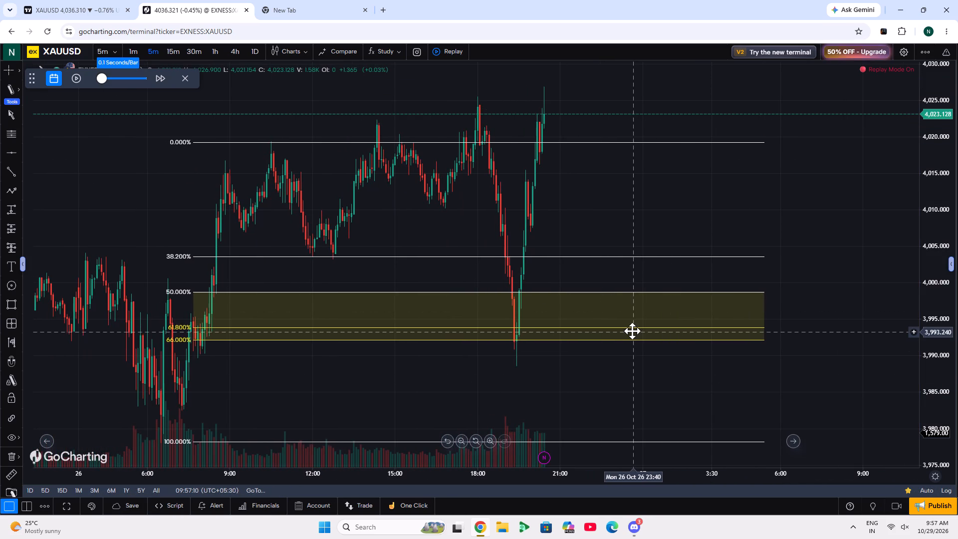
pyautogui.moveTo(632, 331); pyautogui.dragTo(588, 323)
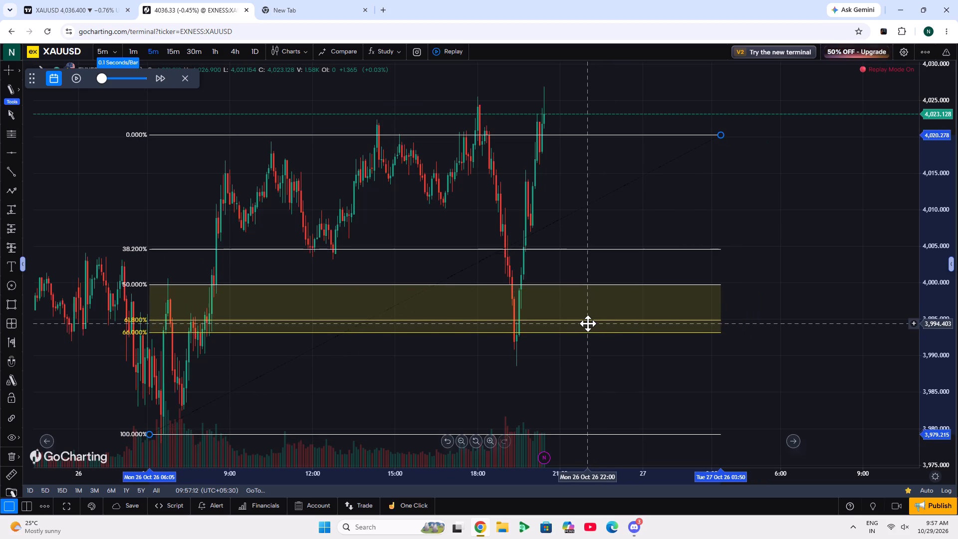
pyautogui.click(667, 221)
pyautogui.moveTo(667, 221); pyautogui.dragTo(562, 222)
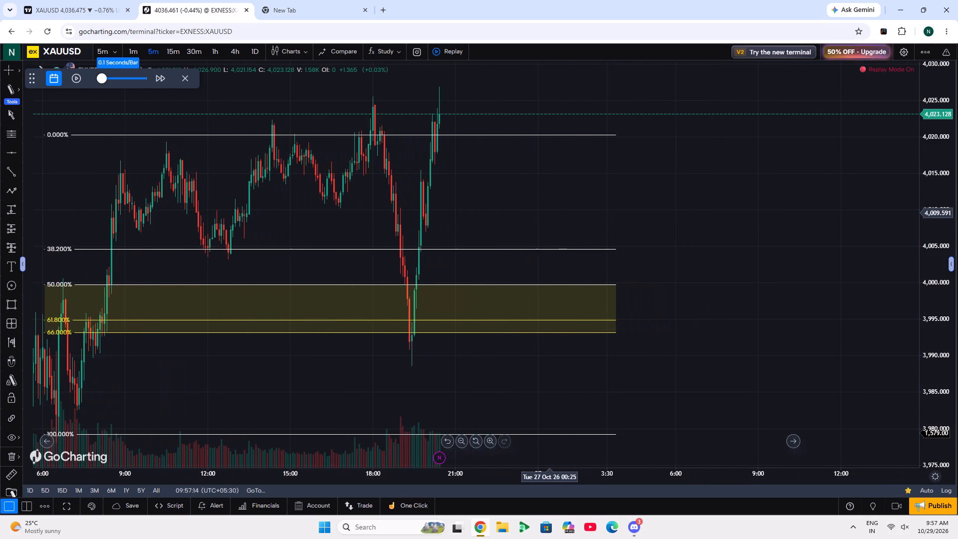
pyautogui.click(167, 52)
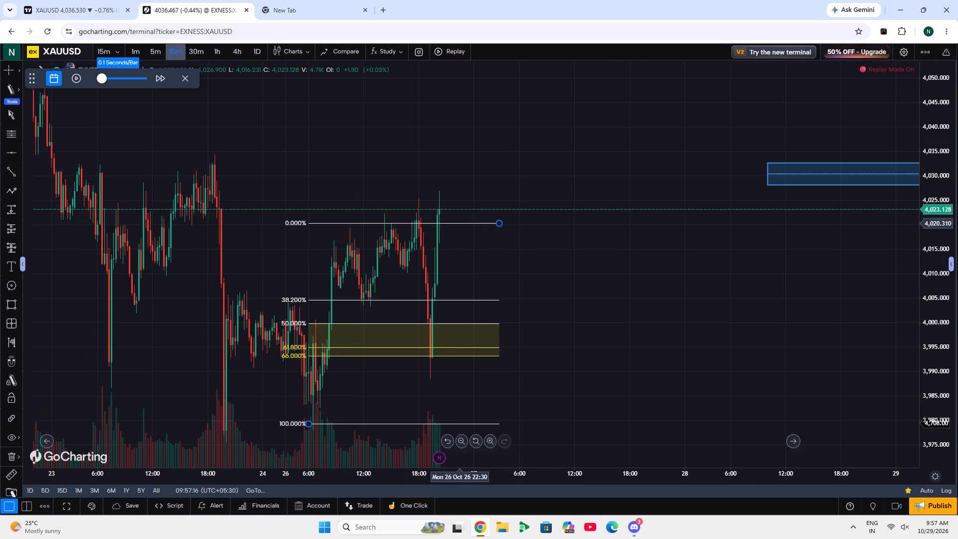
# Move the Fibonacci retracement's 100% level to the low near 3,978.2 and stretch its 0% end up to the new high near 4,027.
pyautogui.moveTo(513, 244); pyautogui.dragTo(467, 238)
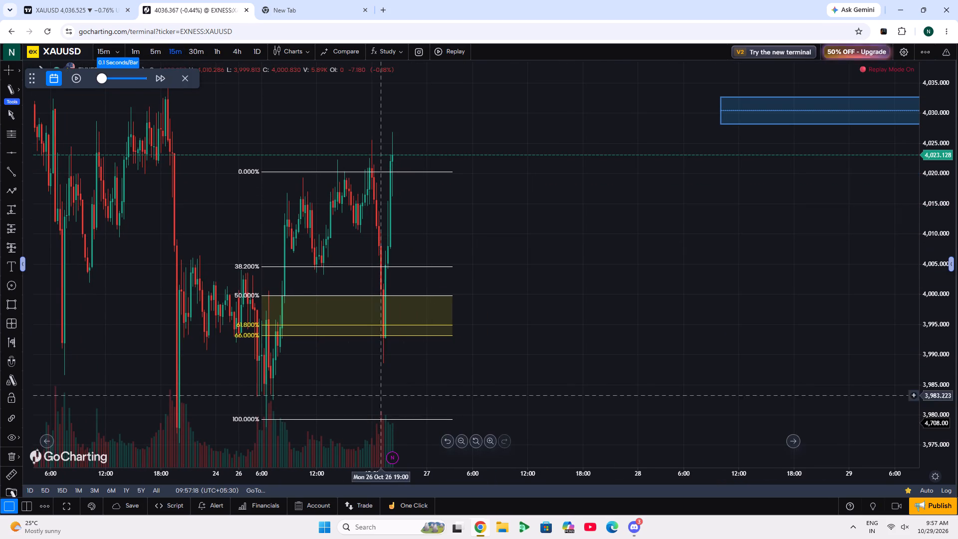
pyautogui.moveTo(373, 419); pyautogui.dragTo(365, 425)
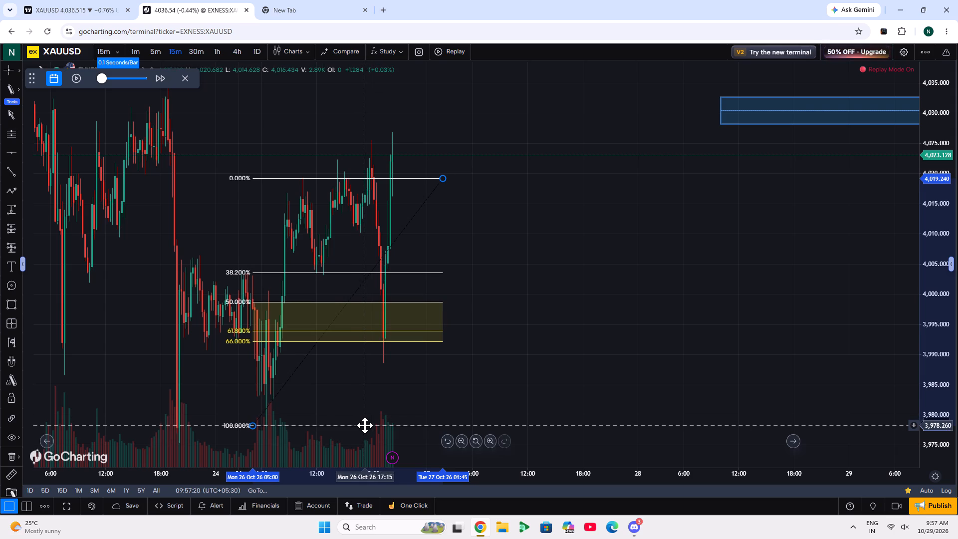
pyautogui.moveTo(365, 425); pyautogui.dragTo(365, 426)
pyautogui.moveTo(446, 180); pyautogui.dragTo(493, 131)
pyautogui.click(642, 220)
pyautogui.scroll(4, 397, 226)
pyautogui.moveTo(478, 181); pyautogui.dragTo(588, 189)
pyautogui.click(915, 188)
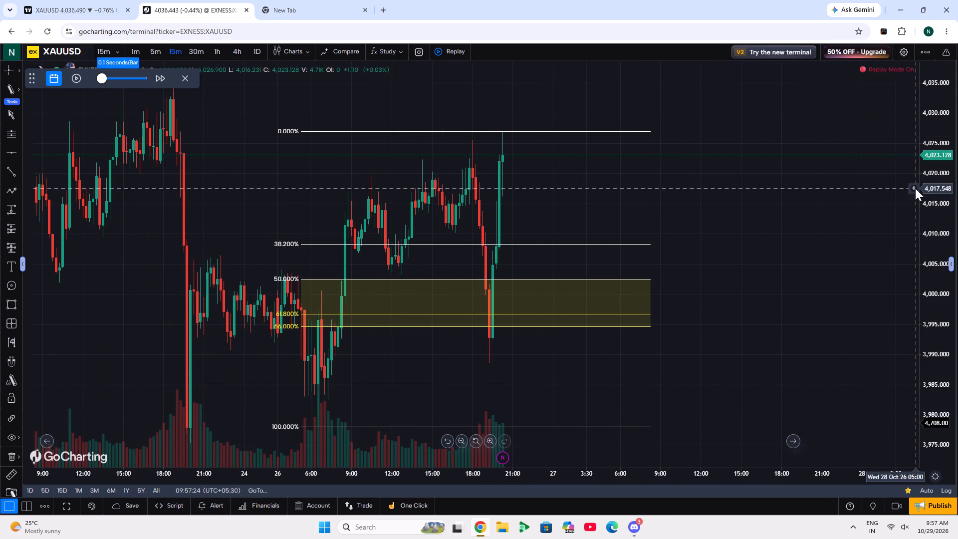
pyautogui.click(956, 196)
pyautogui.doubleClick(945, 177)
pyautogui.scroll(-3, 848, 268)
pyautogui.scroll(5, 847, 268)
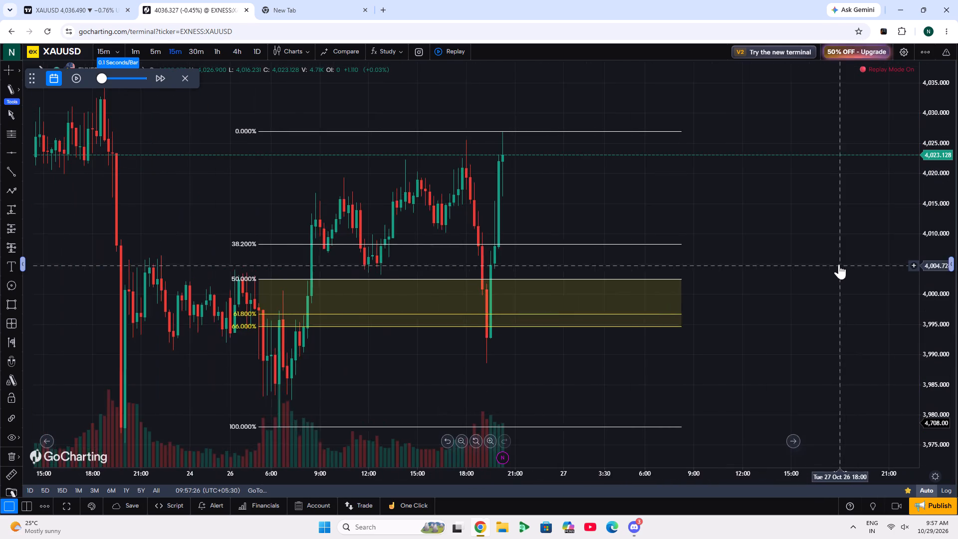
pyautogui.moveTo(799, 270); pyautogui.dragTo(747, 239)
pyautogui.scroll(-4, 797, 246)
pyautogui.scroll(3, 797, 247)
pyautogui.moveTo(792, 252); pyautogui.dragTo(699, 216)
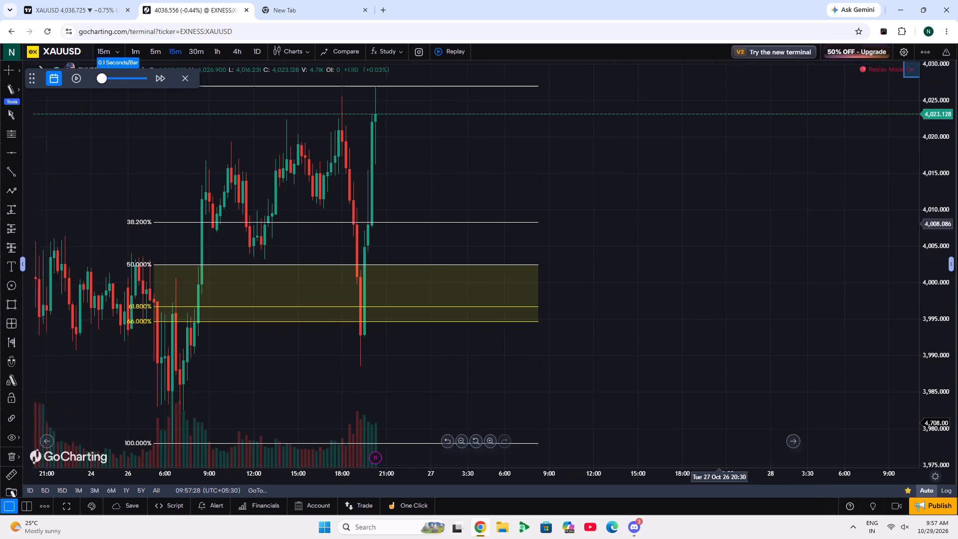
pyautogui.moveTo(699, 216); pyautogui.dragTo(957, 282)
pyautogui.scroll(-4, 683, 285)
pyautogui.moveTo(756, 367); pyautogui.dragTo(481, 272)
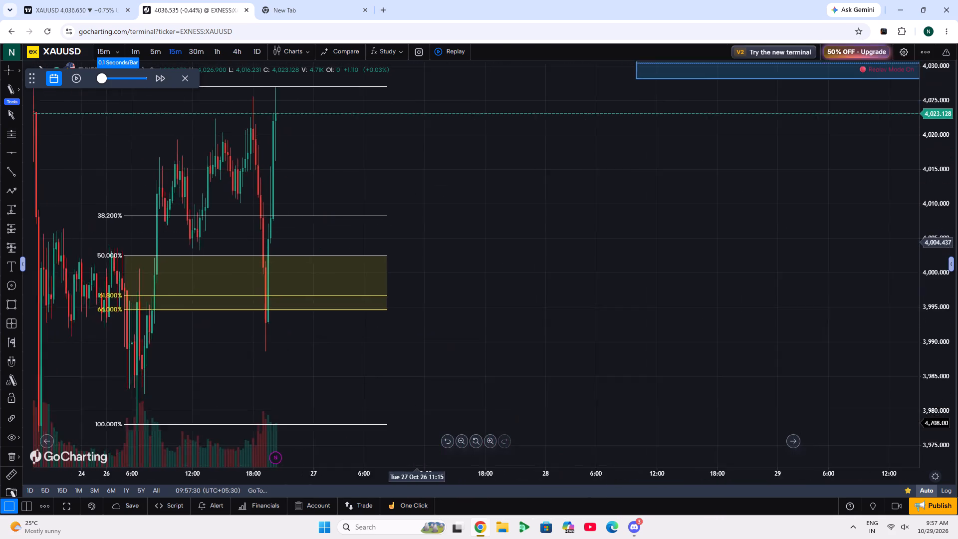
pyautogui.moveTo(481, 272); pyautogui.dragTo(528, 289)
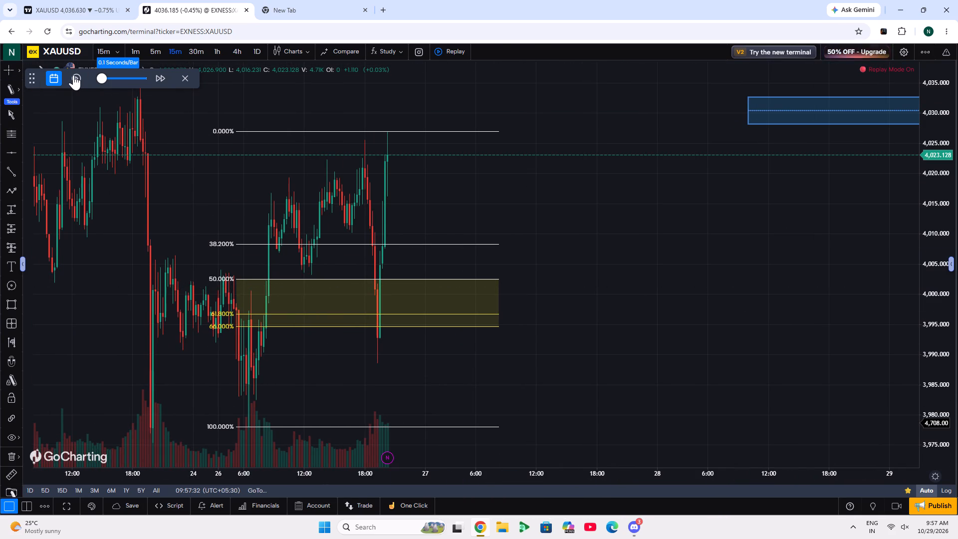
# Play the replay forward and pause it at about 01:00 on 27 Oct.
pyautogui.click(73, 75)
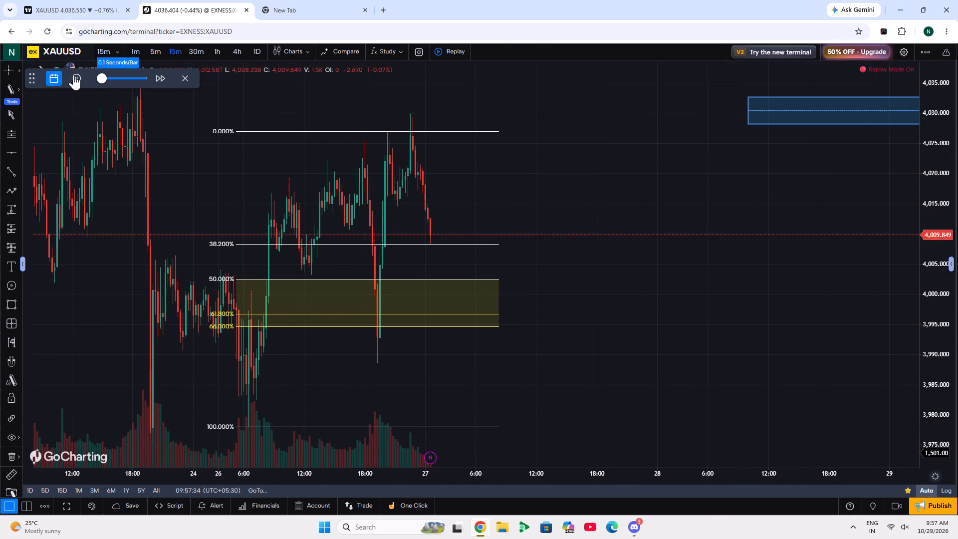
pyautogui.click(73, 75)
# Place a long position with its entry near 4,005.3 at about 19:45 on 26 Oct, and show it on the 5-minute chart.
pyautogui.click(20, 221)
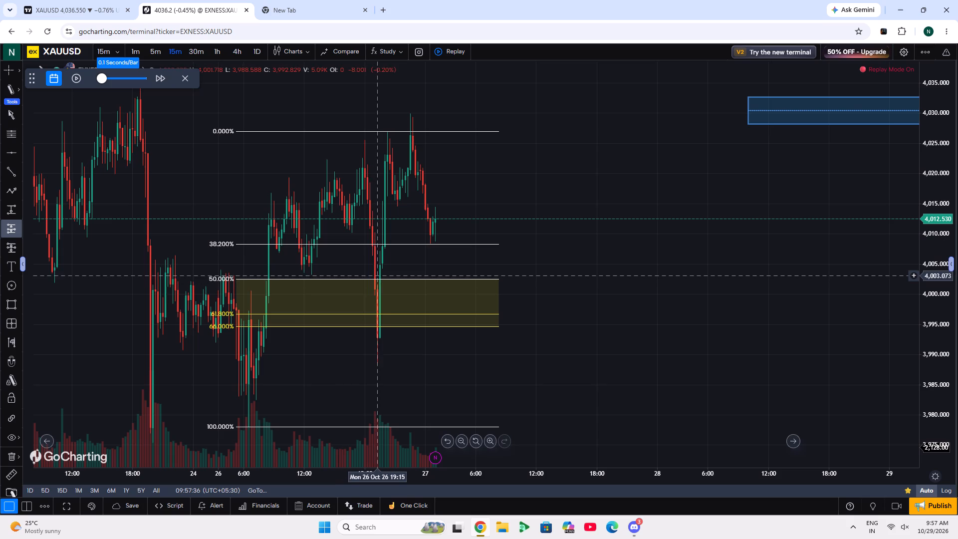
pyautogui.click(383, 261)
pyautogui.click(150, 53)
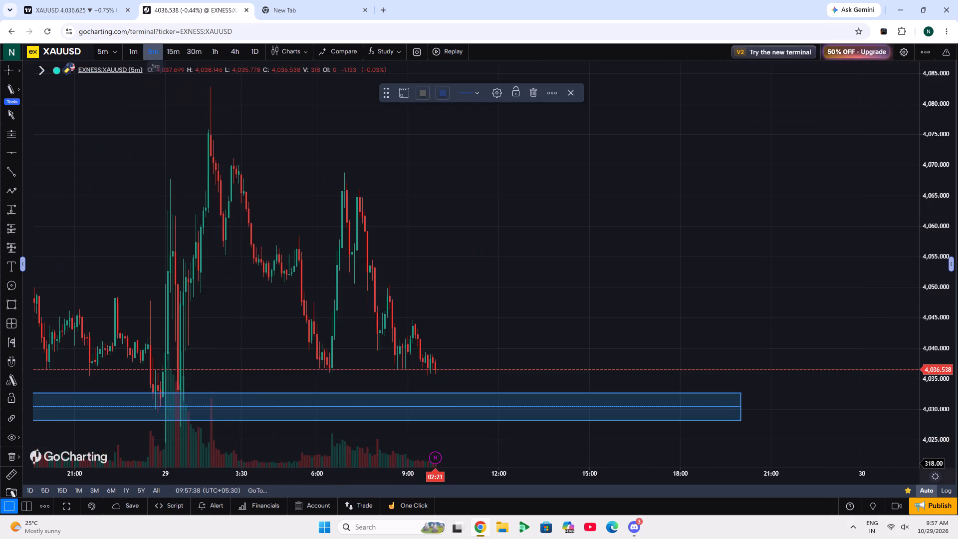
pyautogui.scroll(-4, 364, 207)
pyautogui.moveTo(480, 216); pyautogui.dragTo(765, 289)
pyautogui.scroll(8, 555, 344)
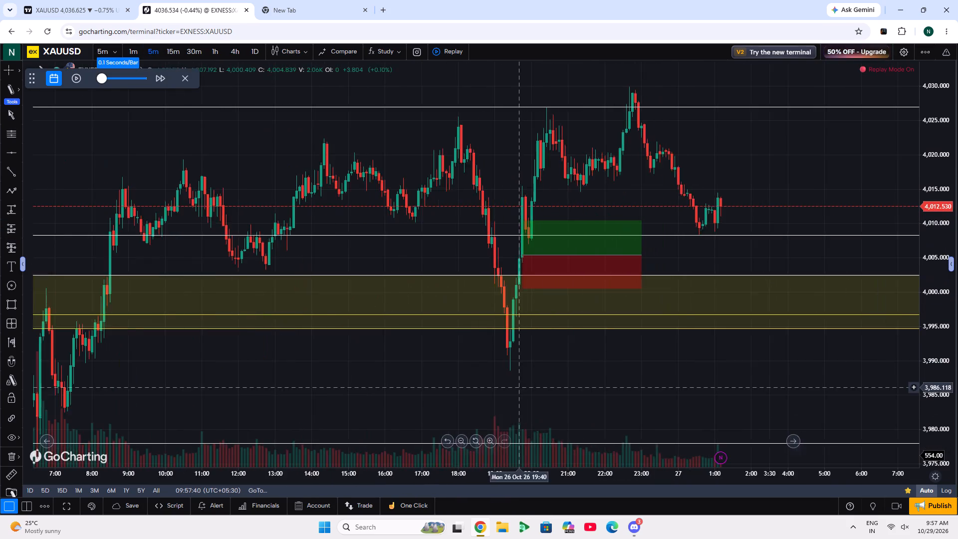
pyautogui.scroll(3, 521, 395)
pyautogui.scroll(-5, 589, 291)
pyautogui.scroll(-3, 713, 256)
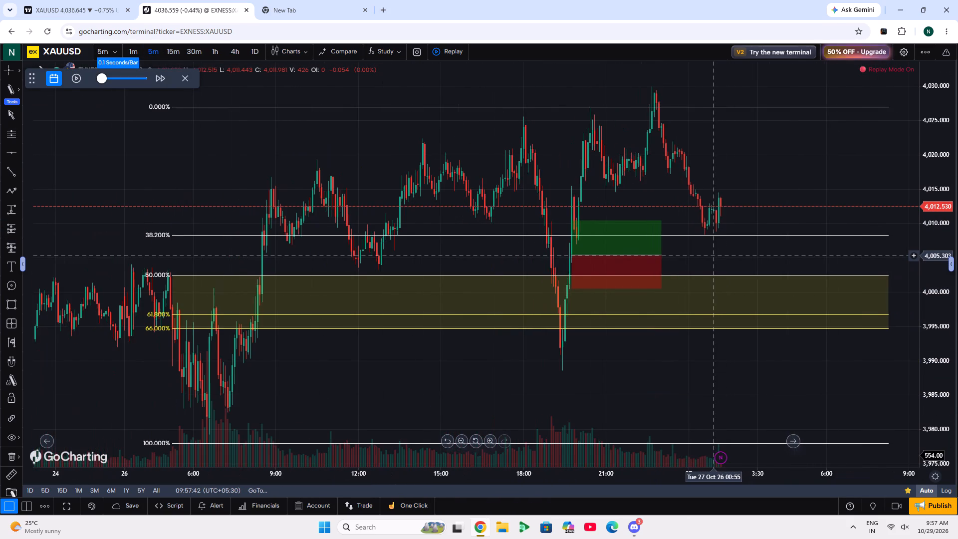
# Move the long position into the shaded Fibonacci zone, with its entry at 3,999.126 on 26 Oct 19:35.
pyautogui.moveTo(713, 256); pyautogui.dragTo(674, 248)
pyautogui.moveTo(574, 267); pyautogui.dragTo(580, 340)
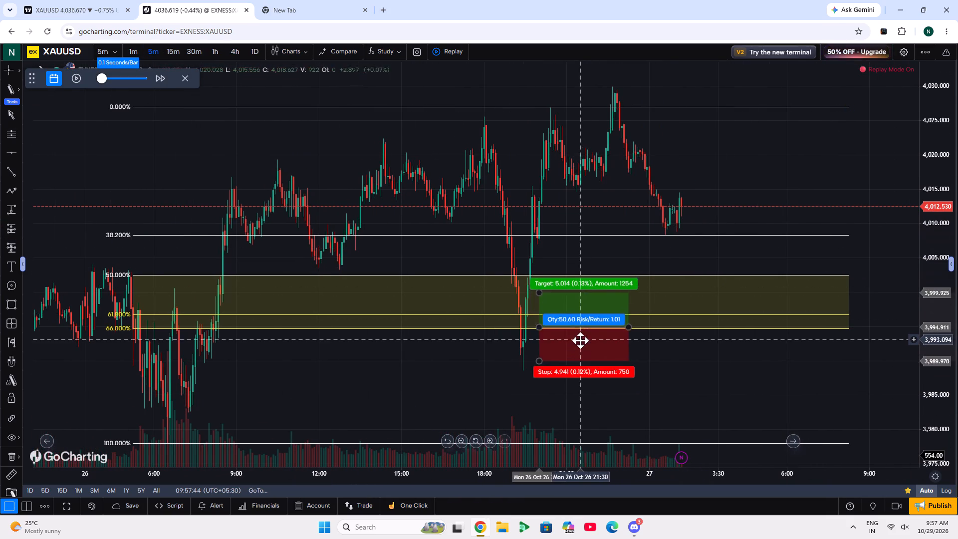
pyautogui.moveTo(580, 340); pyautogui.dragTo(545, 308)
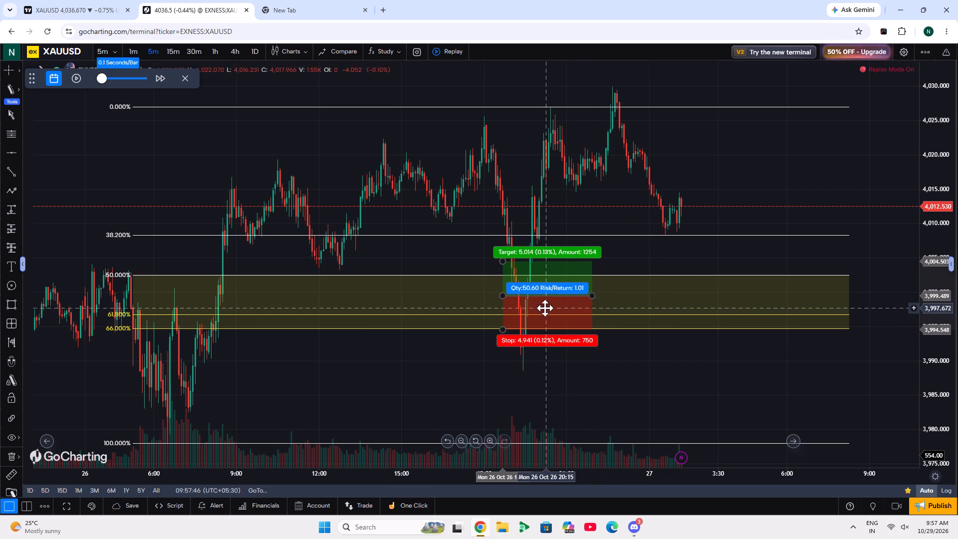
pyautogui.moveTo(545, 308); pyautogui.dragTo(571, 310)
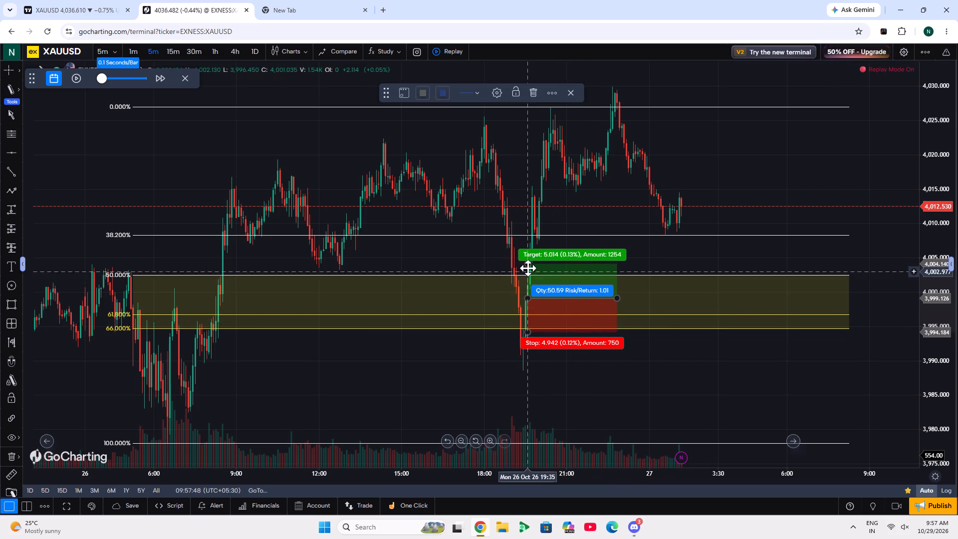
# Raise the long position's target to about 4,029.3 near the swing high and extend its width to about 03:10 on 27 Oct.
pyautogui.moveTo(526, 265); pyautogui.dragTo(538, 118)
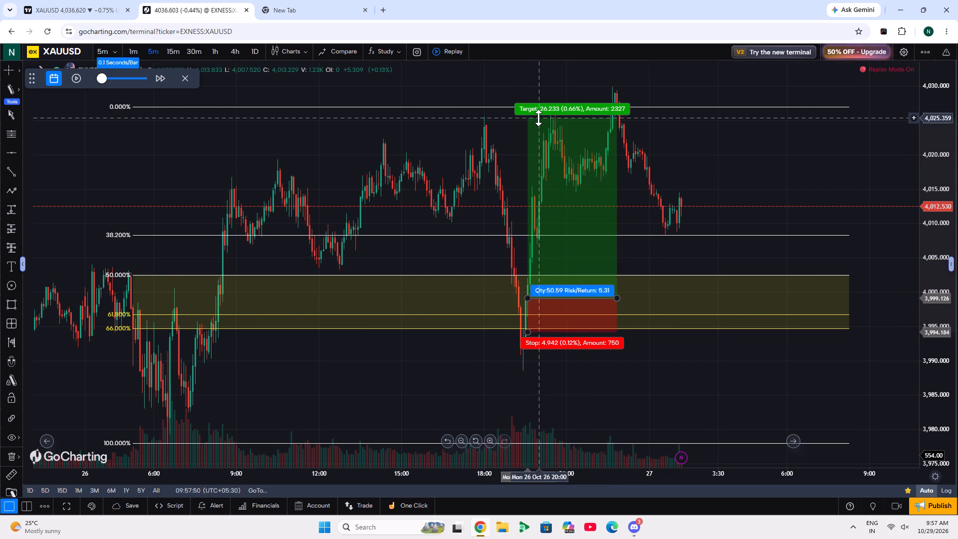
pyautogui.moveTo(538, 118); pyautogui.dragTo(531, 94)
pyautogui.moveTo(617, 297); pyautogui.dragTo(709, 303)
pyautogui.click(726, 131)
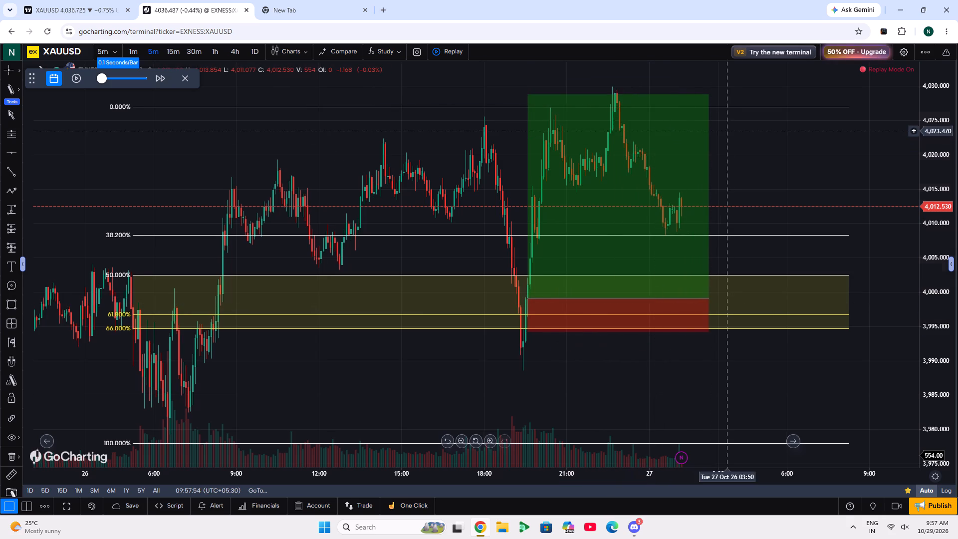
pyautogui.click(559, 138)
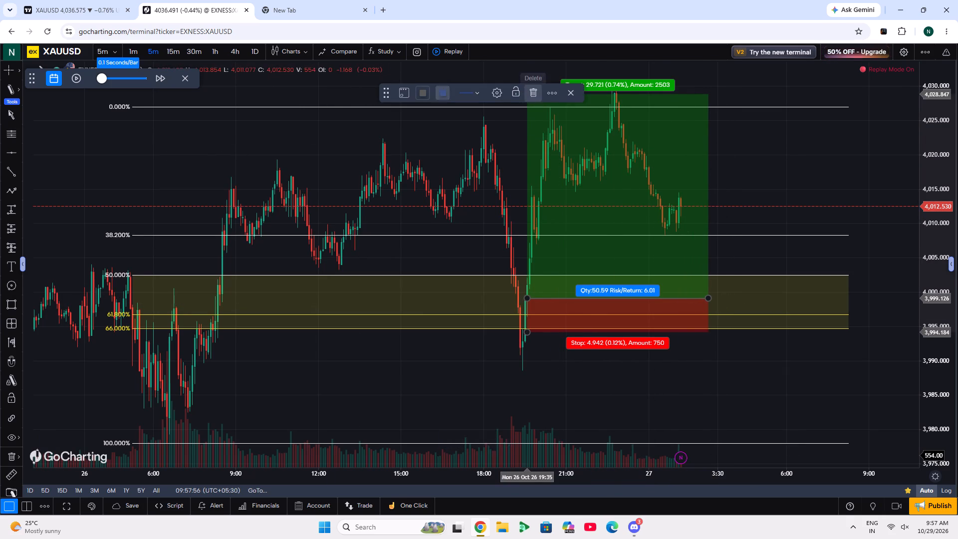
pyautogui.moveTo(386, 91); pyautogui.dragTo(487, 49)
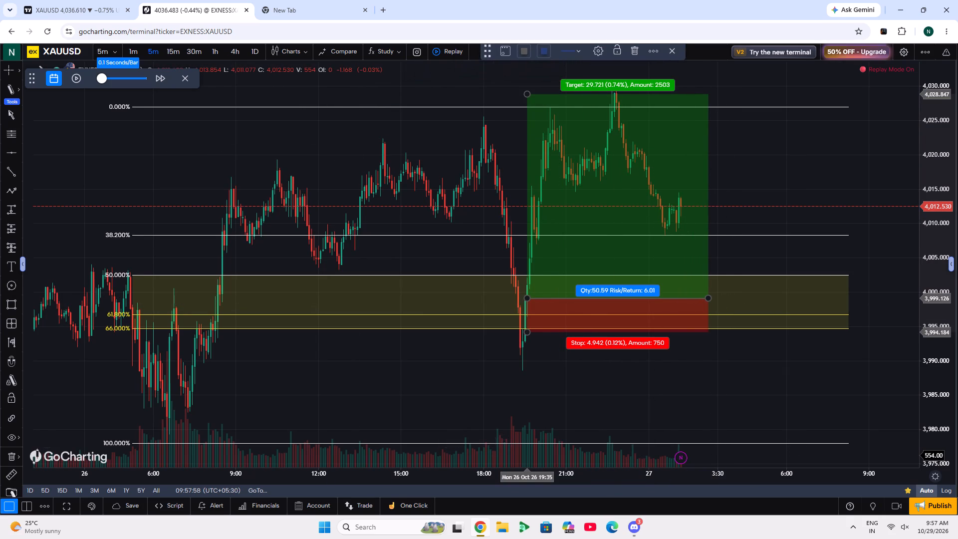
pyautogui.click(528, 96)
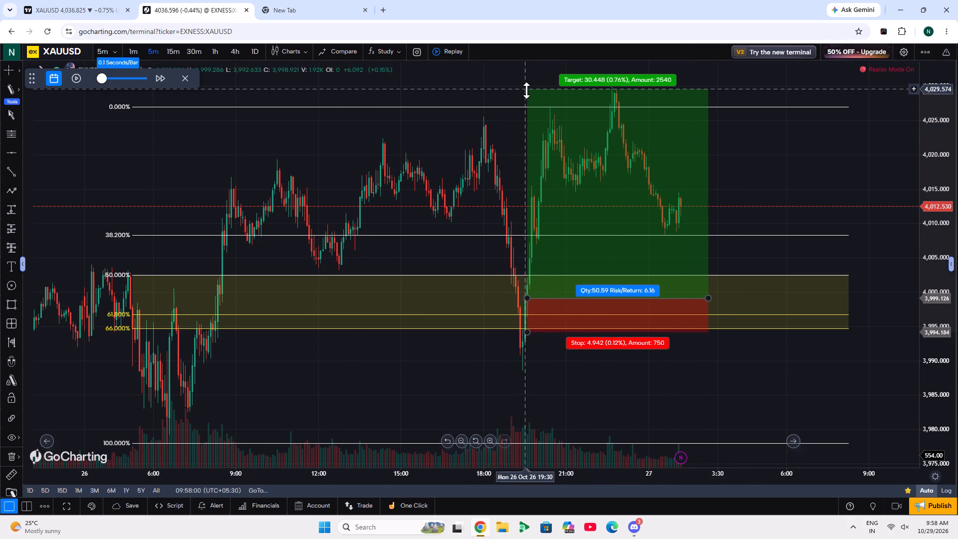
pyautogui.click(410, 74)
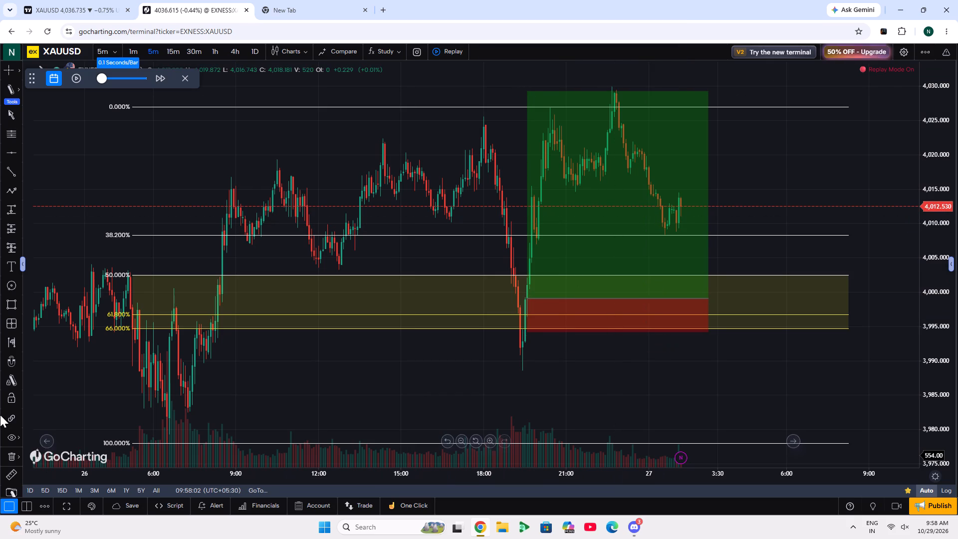
# Delete all drawings from the chart, including the Fibonacci retracement and the long position.
pyautogui.click(11, 461)
pyautogui.click(42, 398)
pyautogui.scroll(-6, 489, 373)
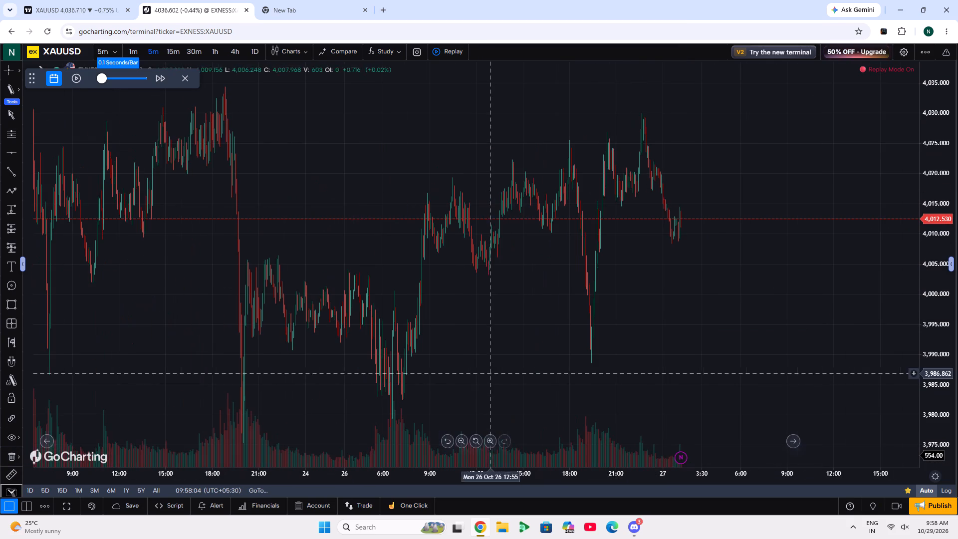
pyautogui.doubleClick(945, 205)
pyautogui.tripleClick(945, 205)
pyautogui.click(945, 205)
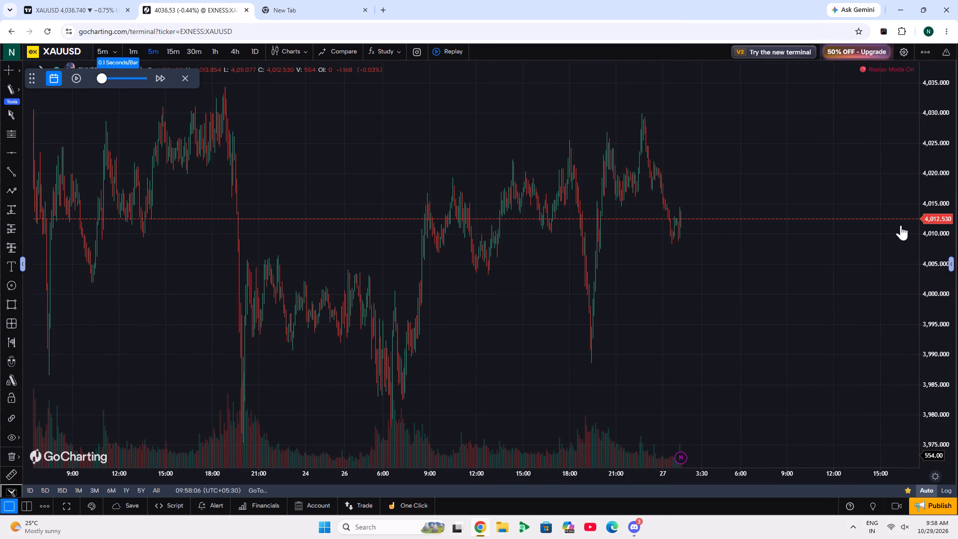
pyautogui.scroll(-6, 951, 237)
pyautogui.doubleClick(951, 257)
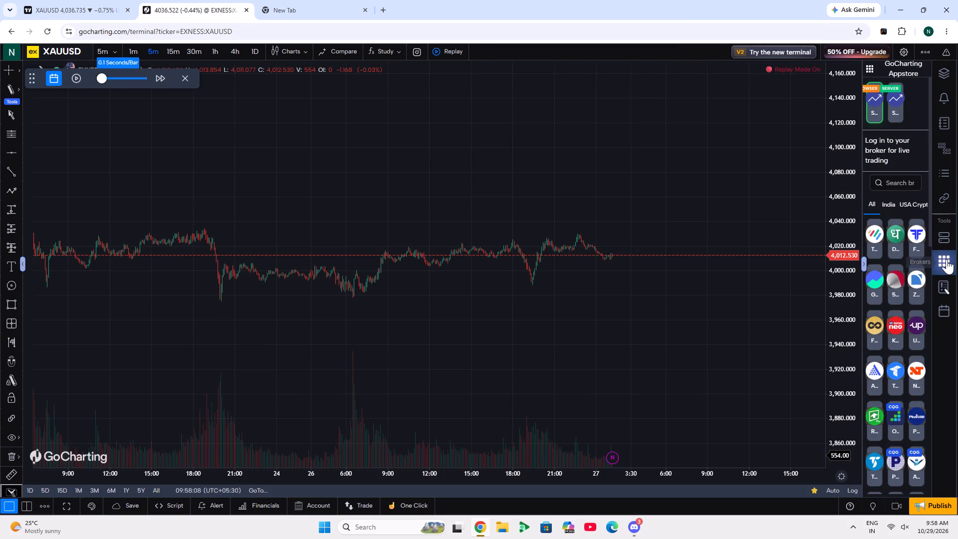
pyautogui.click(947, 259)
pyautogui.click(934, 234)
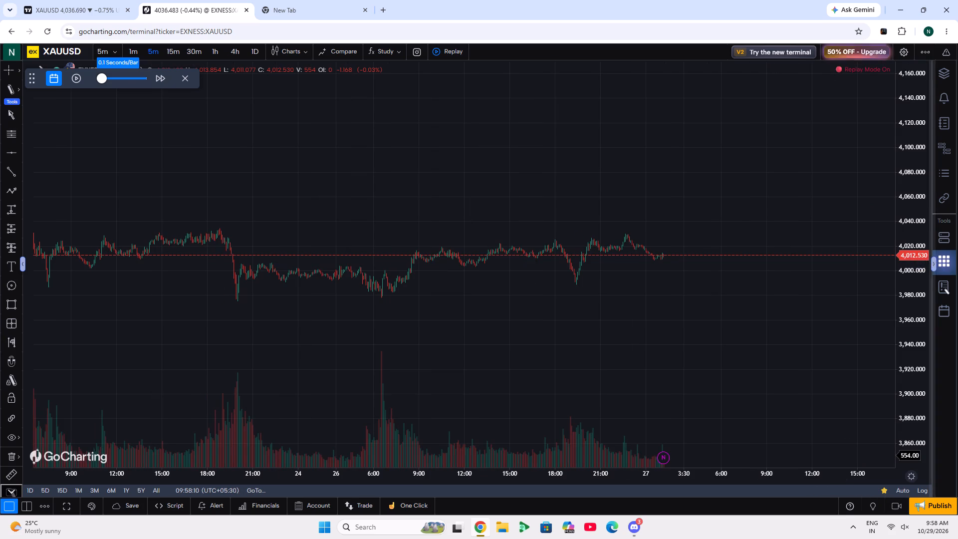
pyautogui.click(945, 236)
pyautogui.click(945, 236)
# Look through the side widgets: expired contracts, the calendar's FX events and earnings, news, trades, orders and layers.
pyautogui.click(946, 276)
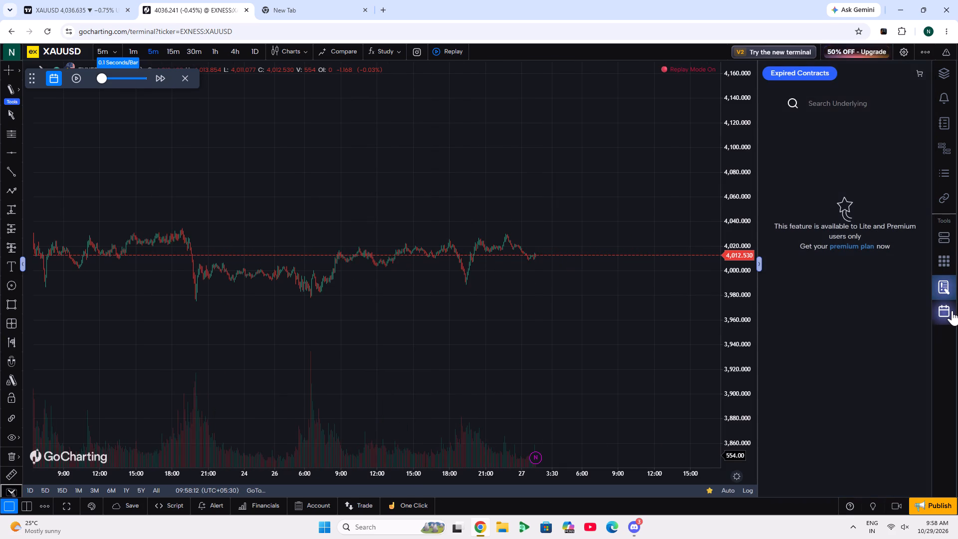
pyautogui.click(952, 310)
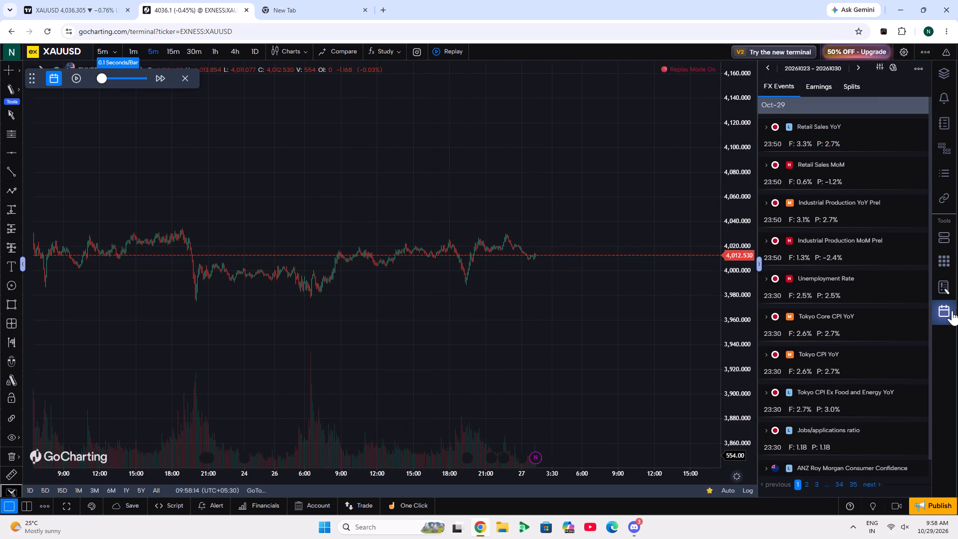
pyautogui.click(952, 310)
pyautogui.click(952, 310)
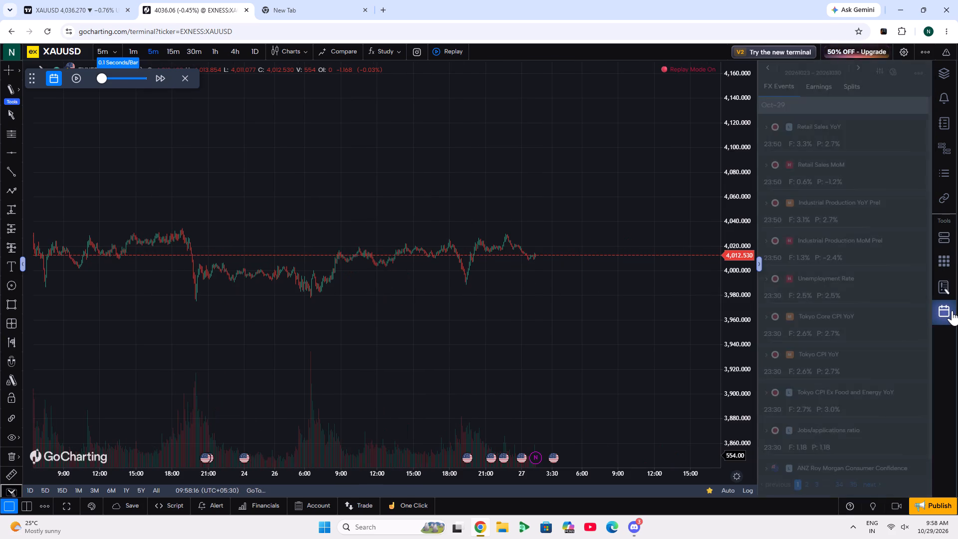
pyautogui.click(828, 85)
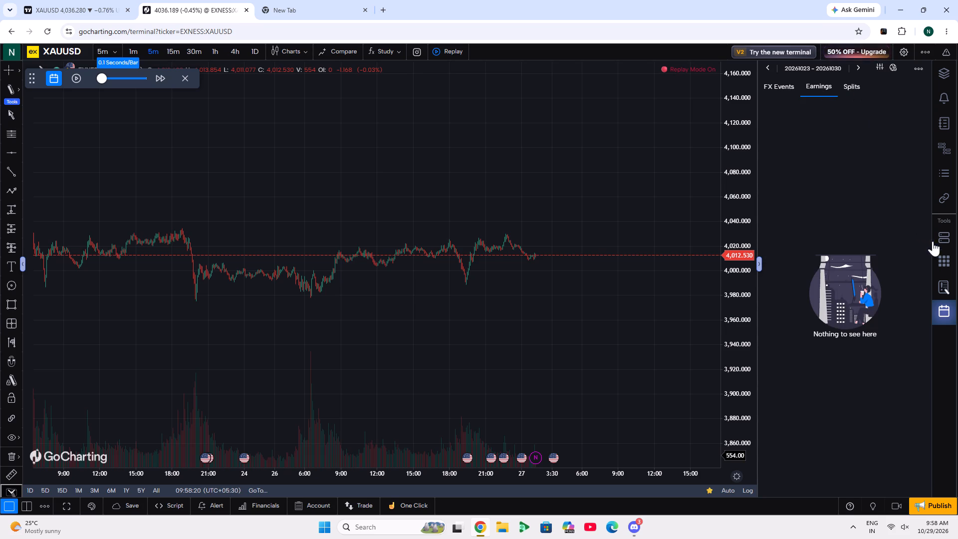
pyautogui.click(952, 229)
pyautogui.click(948, 190)
pyautogui.click(947, 174)
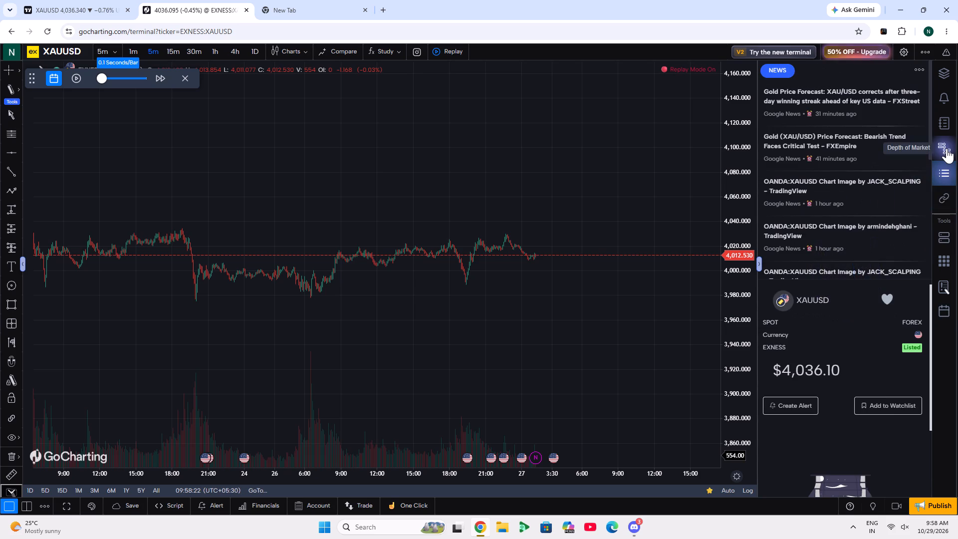
pyautogui.click(947, 148)
pyautogui.click(946, 129)
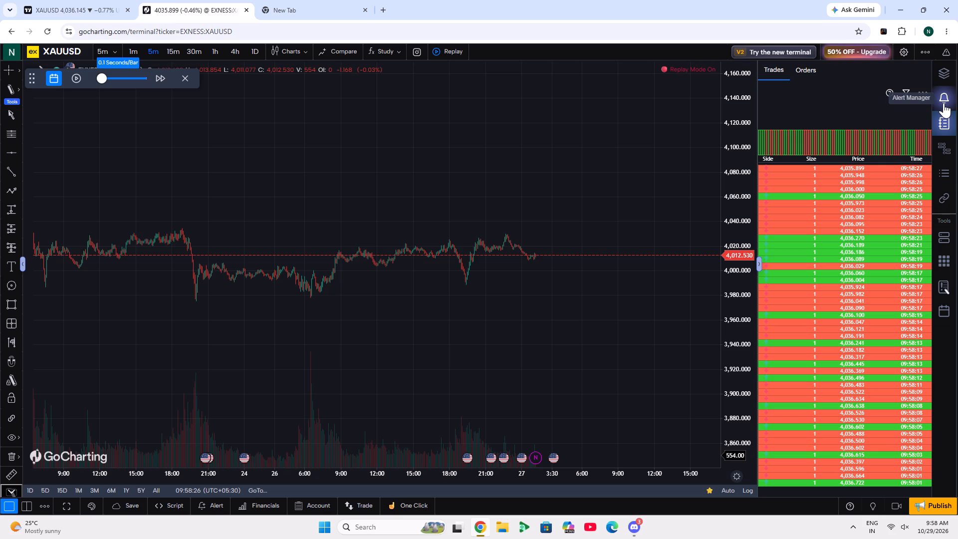
pyautogui.click(809, 72)
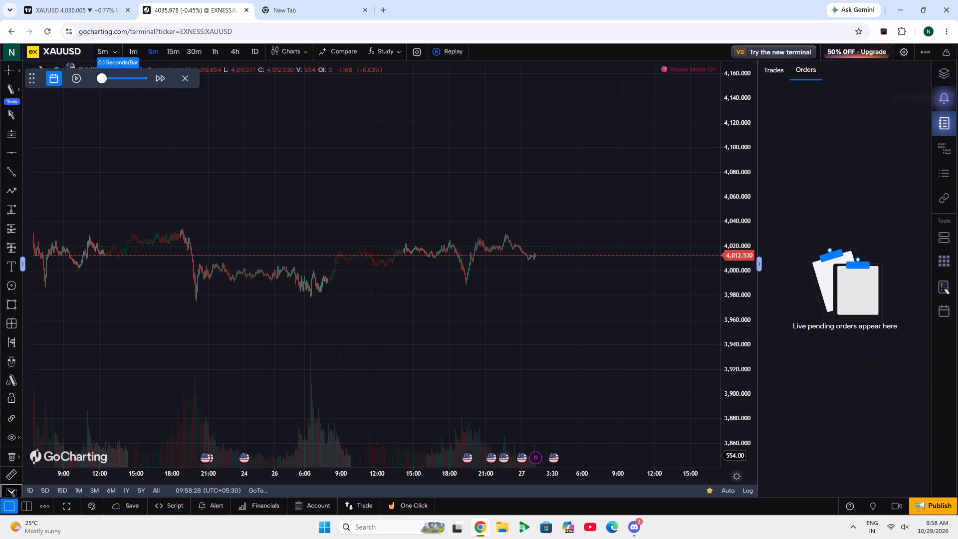
pyautogui.click(954, 94)
pyautogui.click(949, 97)
pyautogui.click(950, 78)
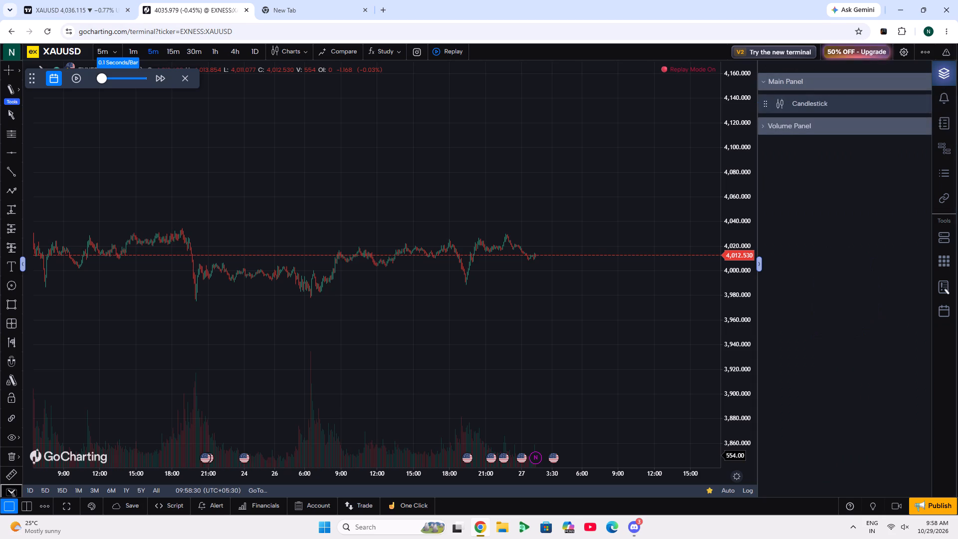
# Close the order-entry price ladder and collapse the layers panel beside the chart.
pyautogui.moveTo(957, 92); pyautogui.dragTo(941, 89)
pyautogui.moveTo(956, 92); pyautogui.dragTo(770, 89)
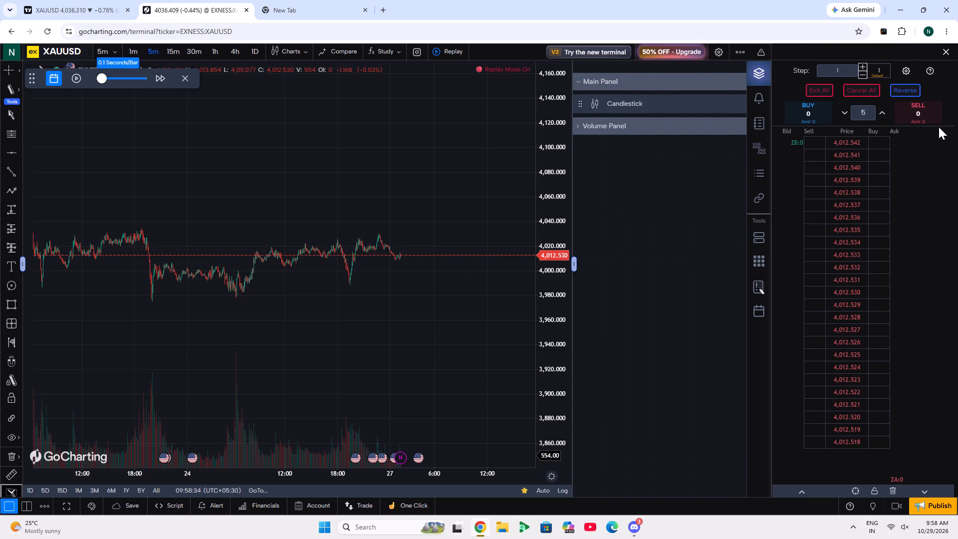
pyautogui.click(952, 48)
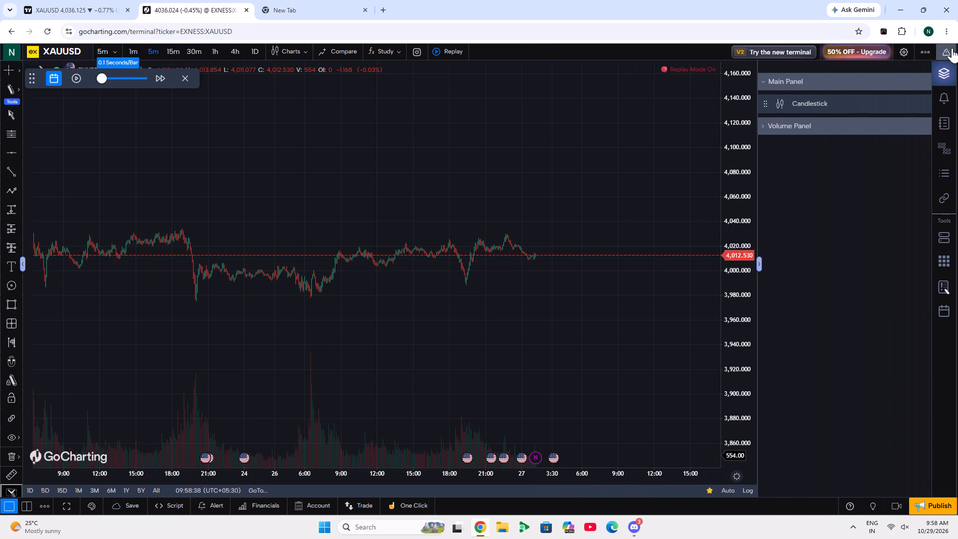
pyautogui.click(856, 107)
pyautogui.click(856, 107)
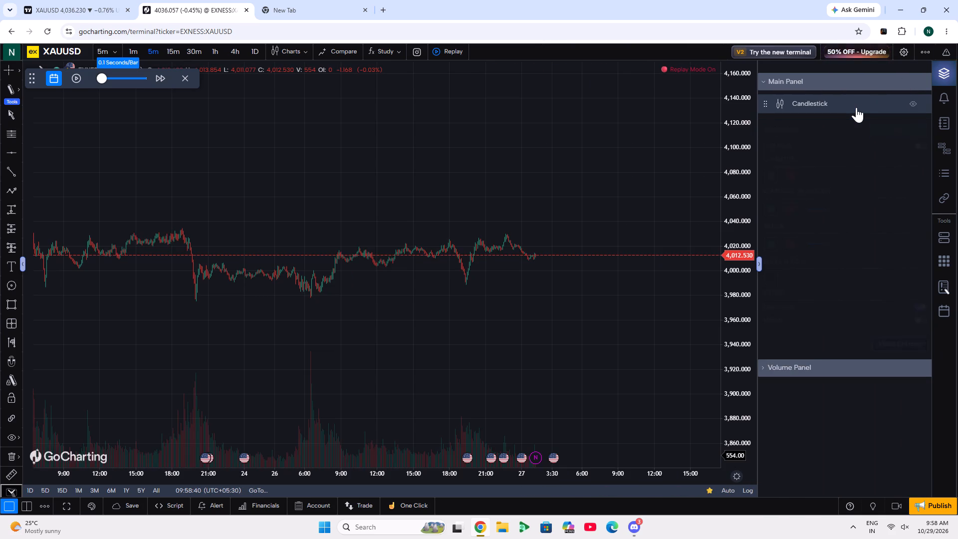
pyautogui.moveTo(757, 133); pyautogui.dragTo(957, 185)
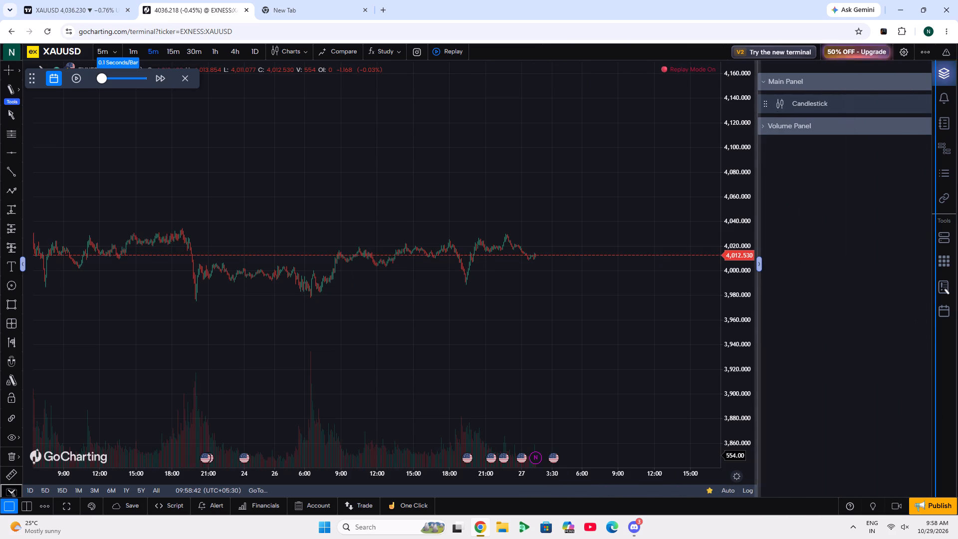
pyautogui.moveTo(957, 185); pyautogui.dragTo(957, 211)
pyautogui.click(654, 145)
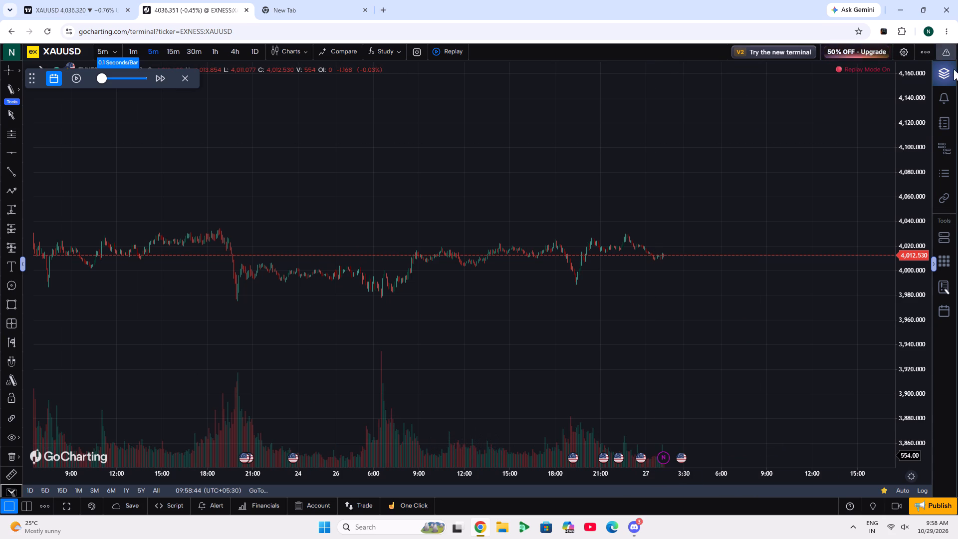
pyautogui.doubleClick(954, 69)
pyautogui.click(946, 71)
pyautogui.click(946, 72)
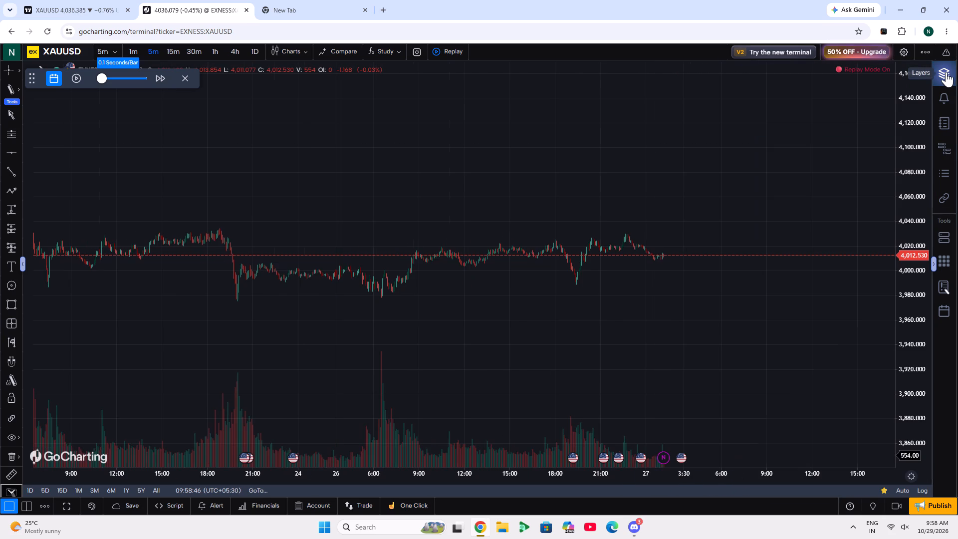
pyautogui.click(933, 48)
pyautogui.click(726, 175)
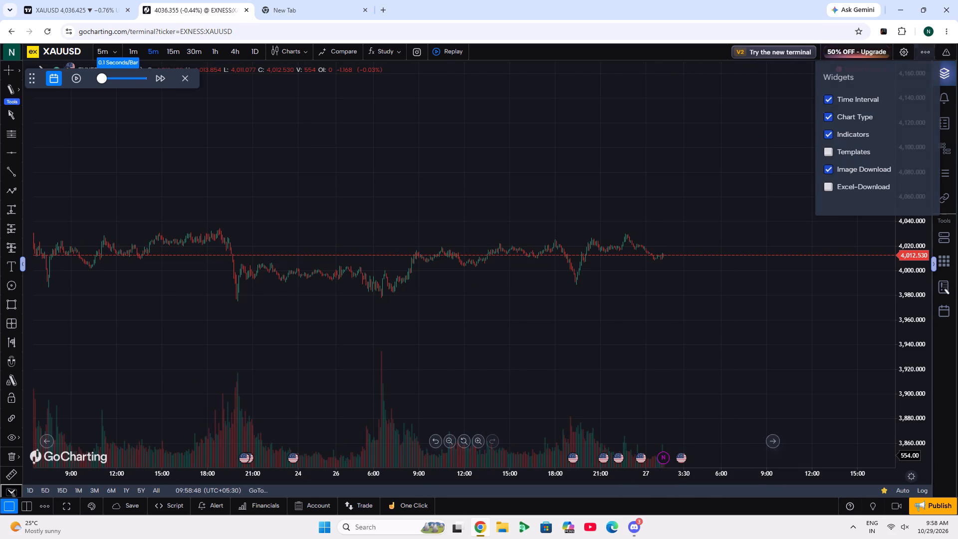
# Restore the chart's automatic price scale so the 26 Oct to 27 Oct candles fill its height.
pyautogui.click(928, 274)
pyautogui.tripleClick(920, 271)
pyautogui.scroll(7, 396, 273)
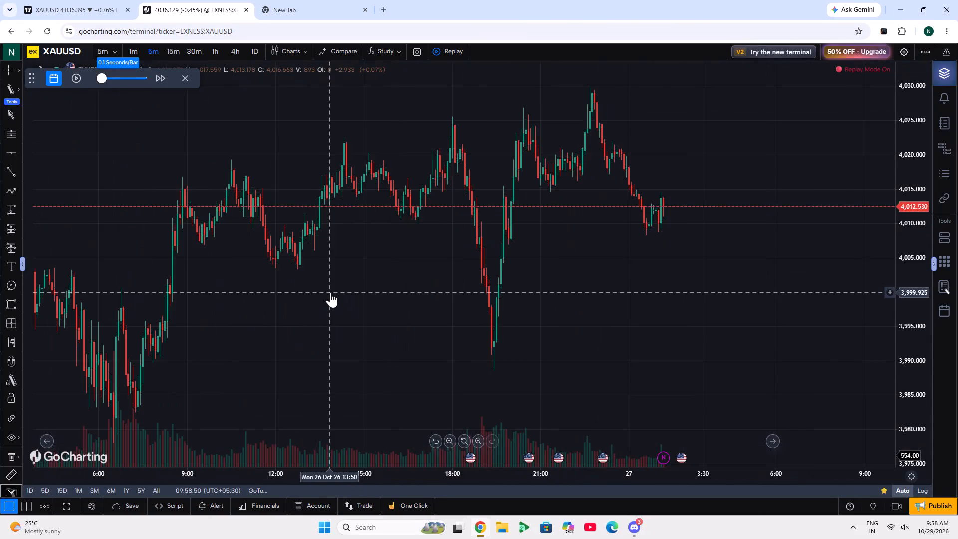
pyautogui.scroll(6, 330, 292)
pyautogui.scroll(-13, 530, 0)
pyautogui.scroll(-8, 415, 242)
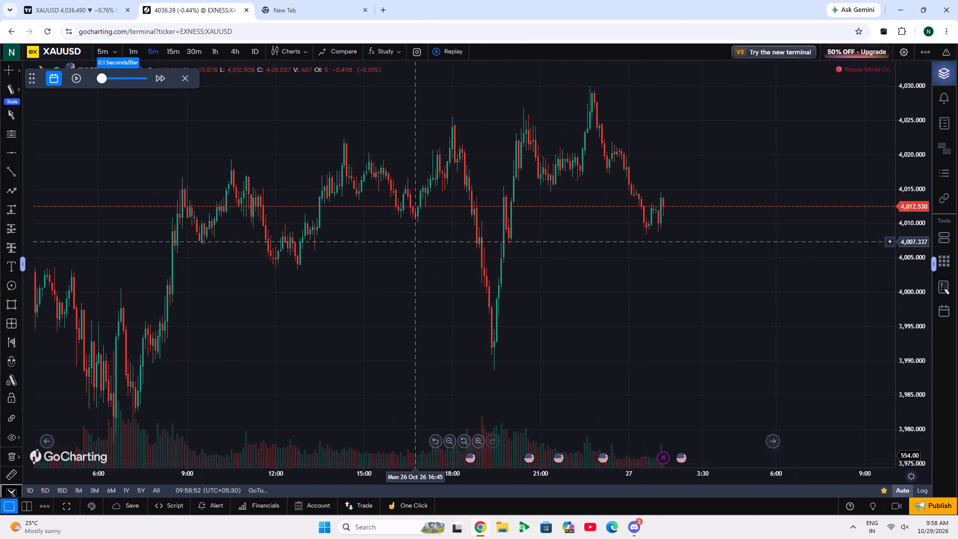
pyautogui.scroll(-2, 415, 242)
pyautogui.scroll(4, 444, 272)
pyautogui.scroll(-11, 531, 0)
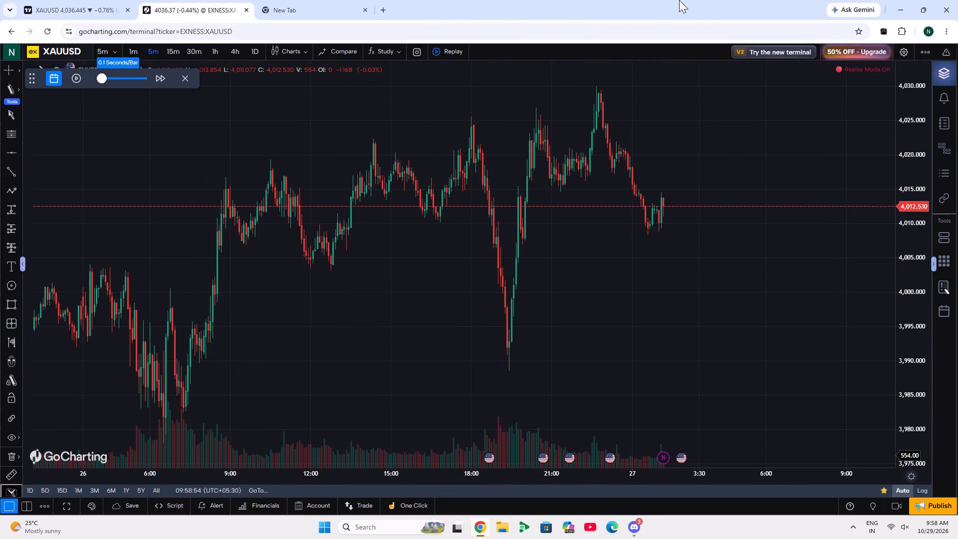
# Examine the replayed 26 to 27 Oct candles at several zoom levels and restore the automatic price scale.
pyautogui.scroll(-1, 679, 0)
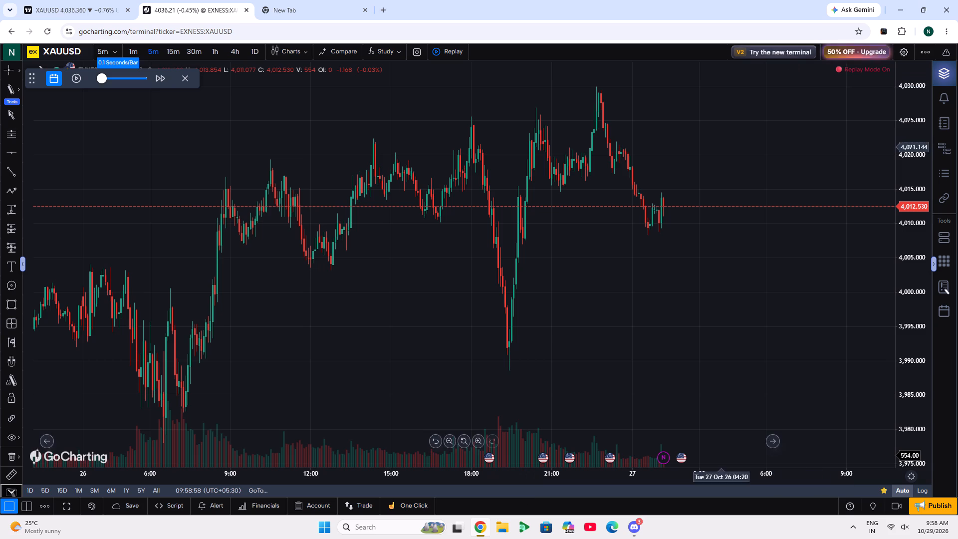
pyautogui.scroll(3, 441, 280)
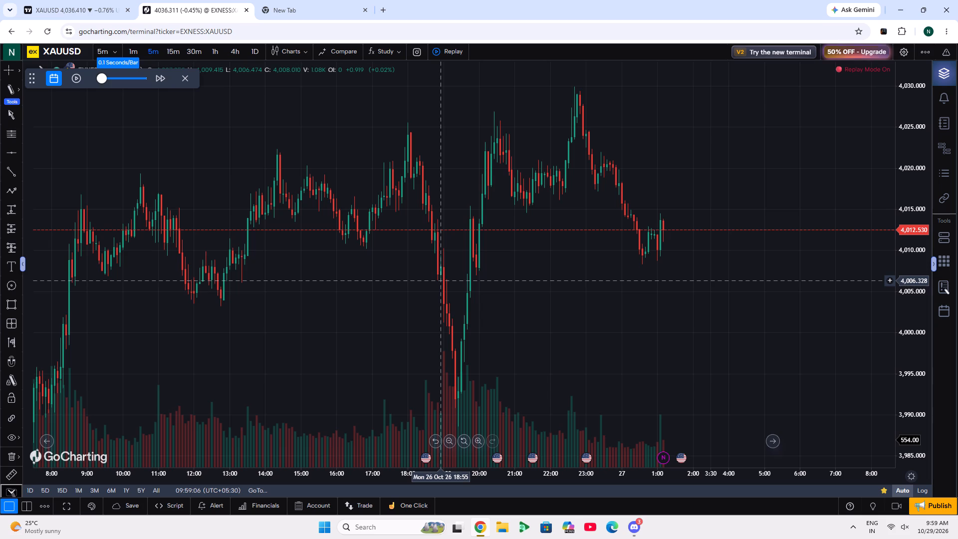
pyautogui.scroll(-5, 429, 302)
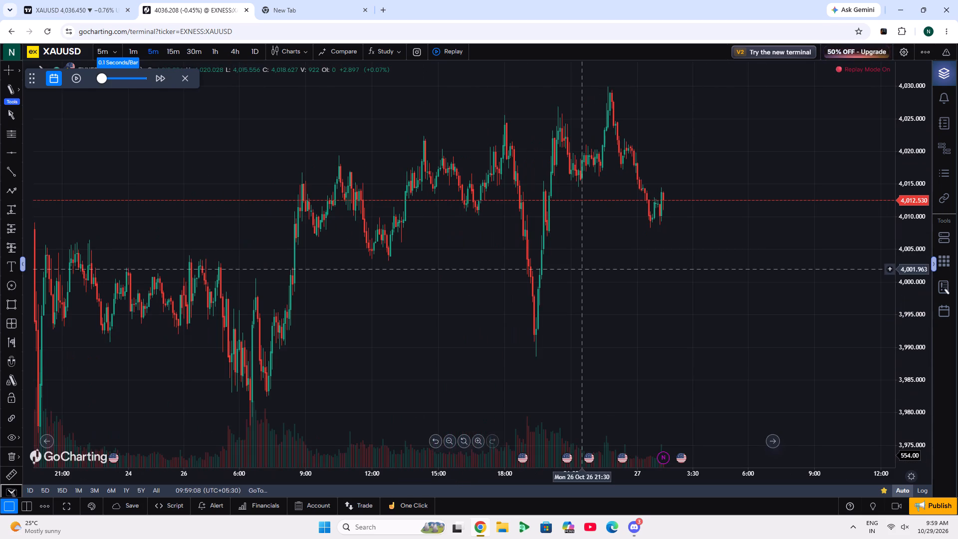
pyautogui.tripleClick(923, 244)
pyautogui.click(923, 244)
pyautogui.scroll(3, 508, 365)
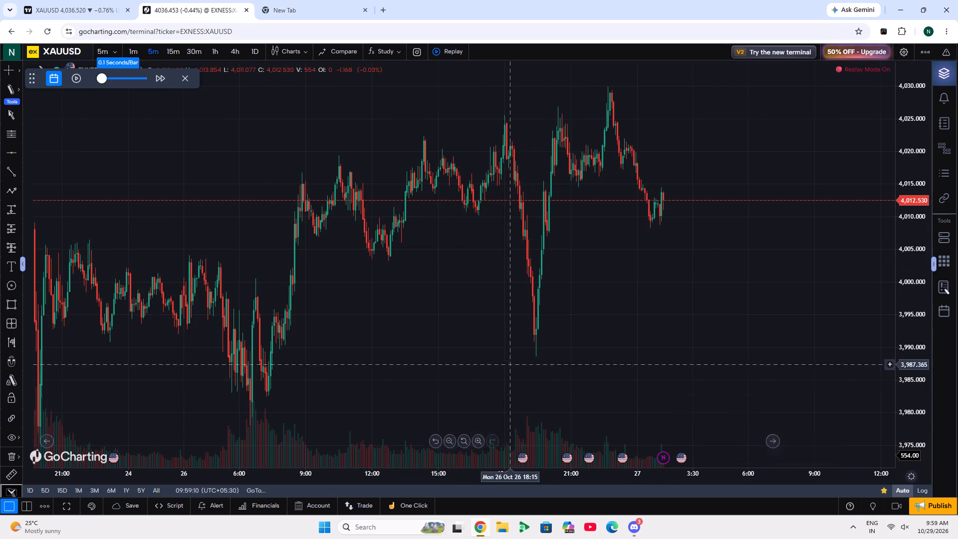
pyautogui.scroll(2, 507, 365)
pyautogui.scroll(-4, 906, 248)
pyautogui.scroll(4, 706, 346)
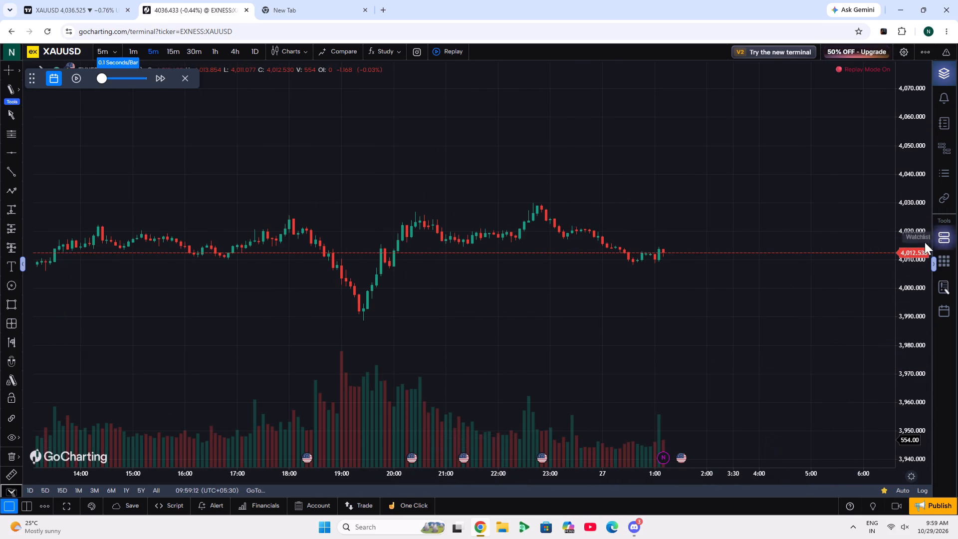
pyautogui.doubleClick(924, 242)
pyautogui.doubleClick(918, 241)
pyautogui.moveTo(919, 244); pyautogui.dragTo(916, 334)
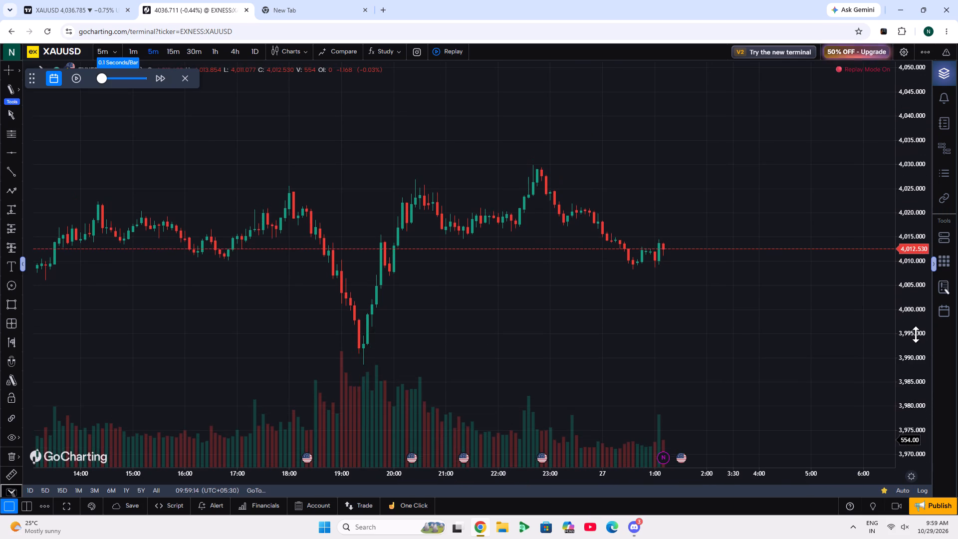
pyautogui.moveTo(730, 339); pyautogui.dragTo(587, 313)
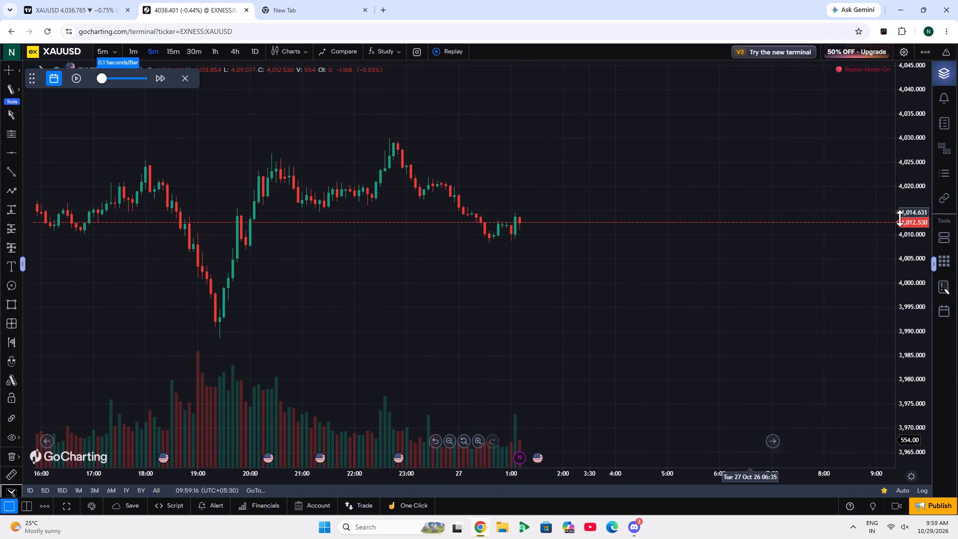
pyautogui.doubleClick(911, 252)
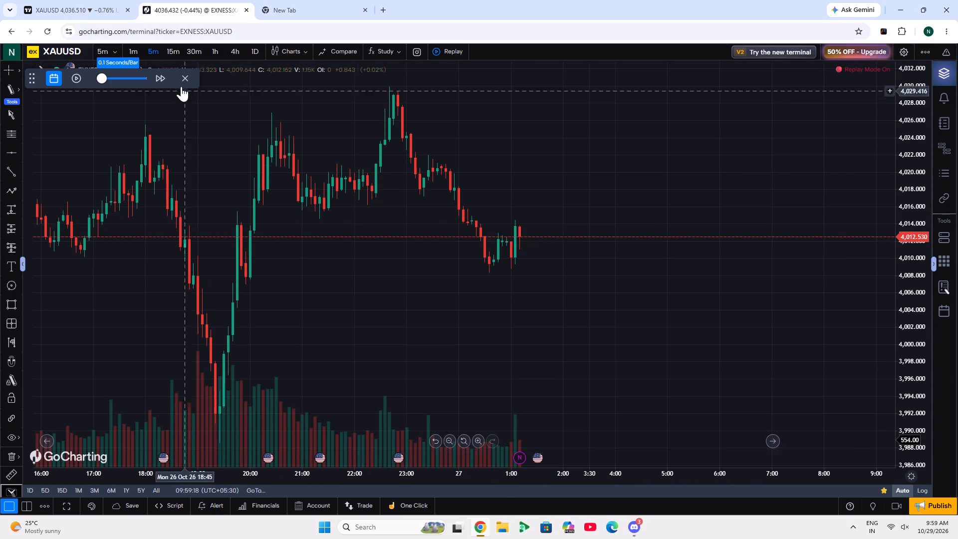
# Exit replay mode and bring the latest 29 Oct XAUUSD candles into view on the 5-minute chart.
pyautogui.click(189, 74)
pyautogui.moveTo(764, 227); pyautogui.dragTo(74, 255)
pyautogui.moveTo(794, 274); pyautogui.dragTo(174, 301)
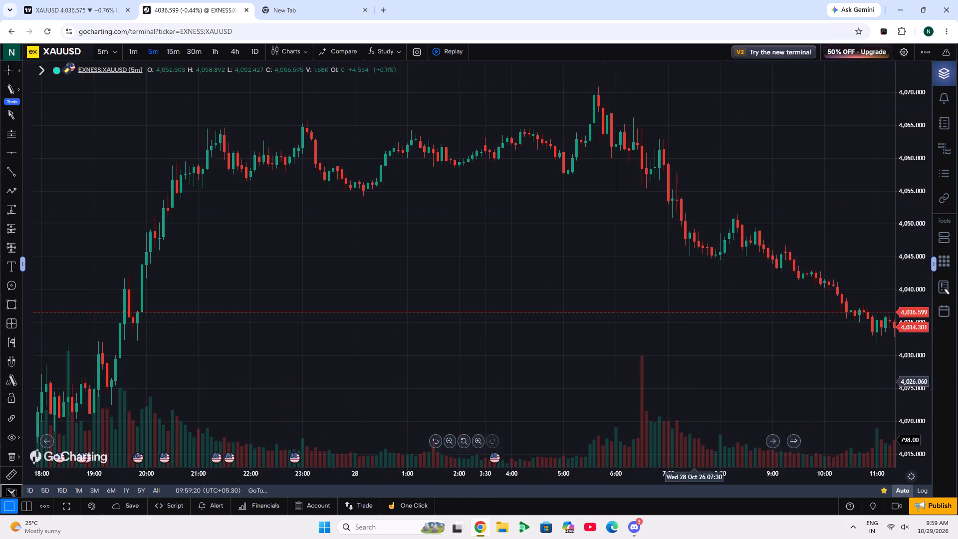
pyautogui.moveTo(767, 399); pyautogui.dragTo(0, 324)
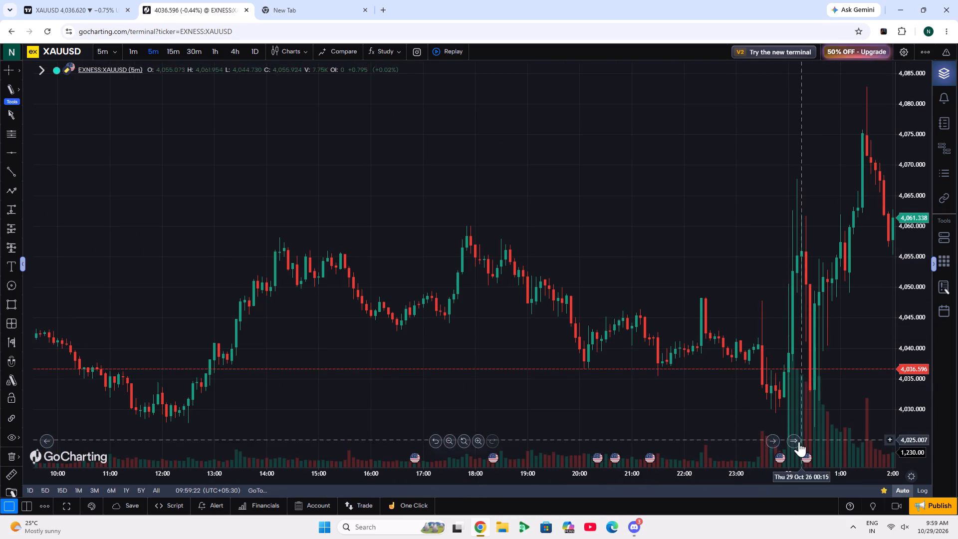
pyautogui.click(799, 442)
pyautogui.tripleClick(776, 443)
pyautogui.click(776, 443)
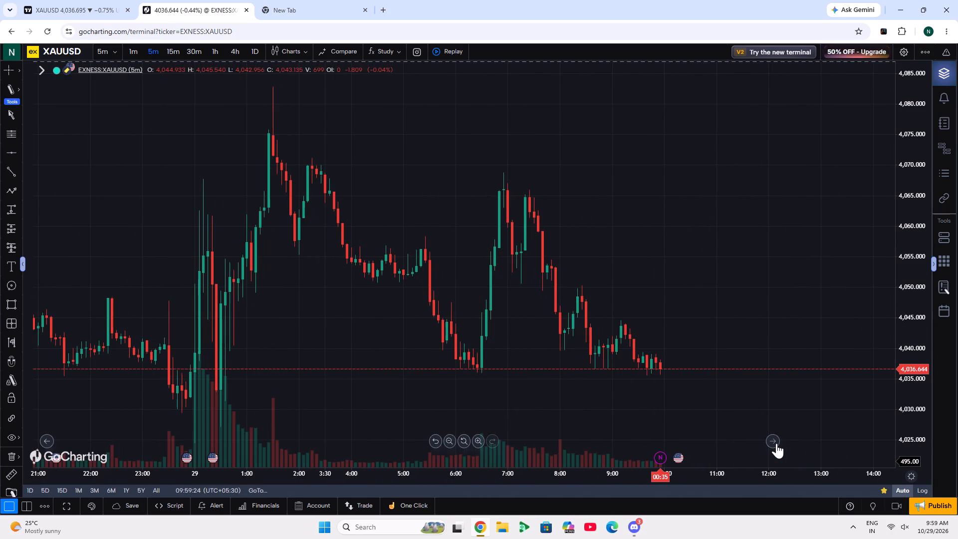
pyautogui.scroll(6, 737, 439)
pyautogui.scroll(-3, 737, 439)
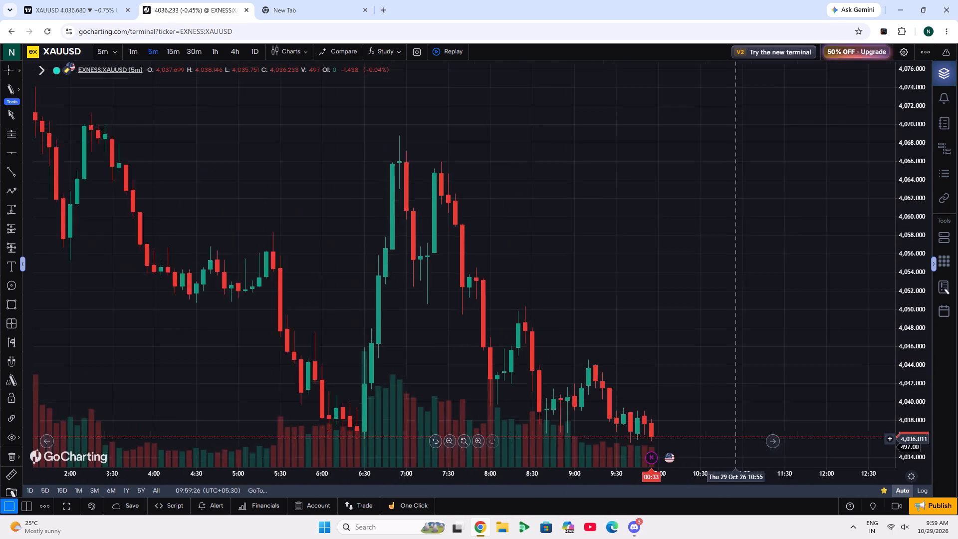
pyautogui.scroll(-4, 737, 439)
pyautogui.moveTo(752, 385); pyautogui.dragTo(692, 364)
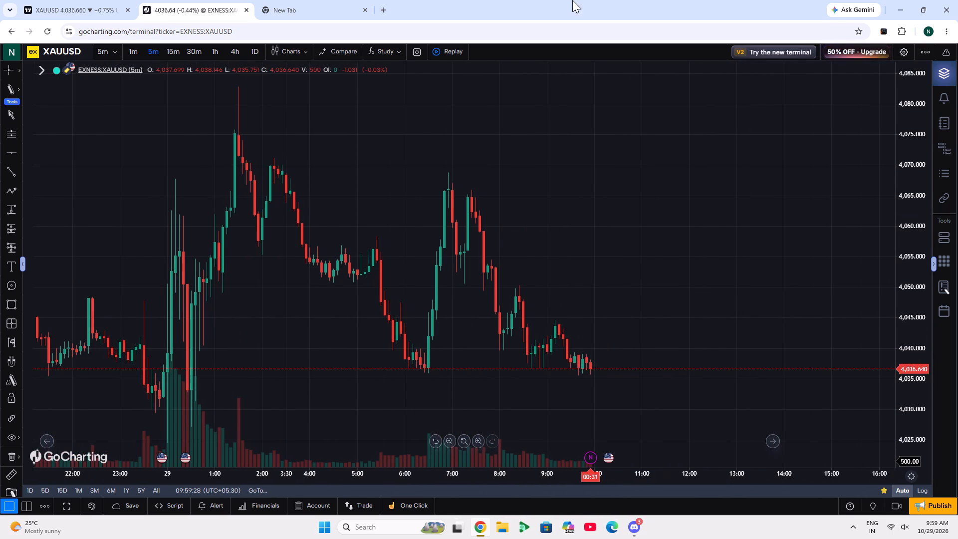
pyautogui.scroll(-3, 572, 0)
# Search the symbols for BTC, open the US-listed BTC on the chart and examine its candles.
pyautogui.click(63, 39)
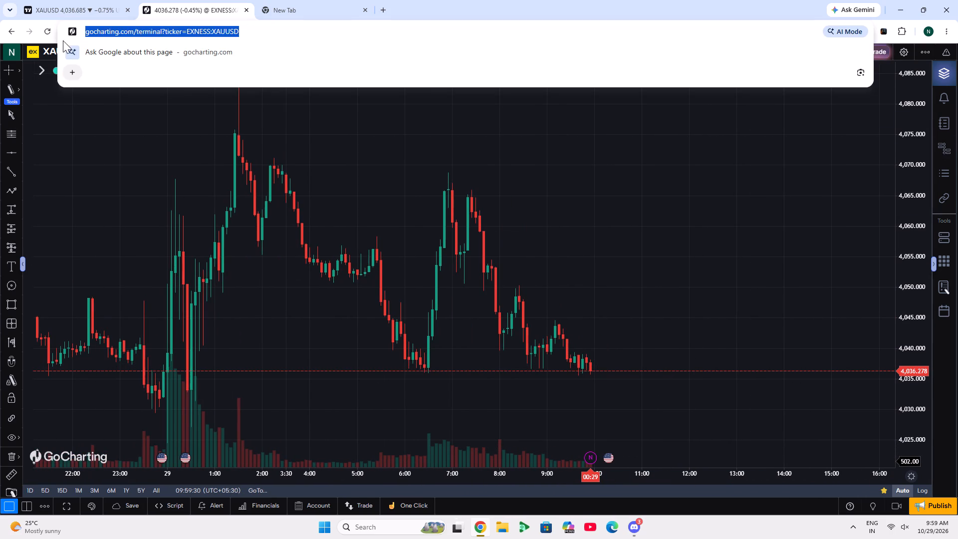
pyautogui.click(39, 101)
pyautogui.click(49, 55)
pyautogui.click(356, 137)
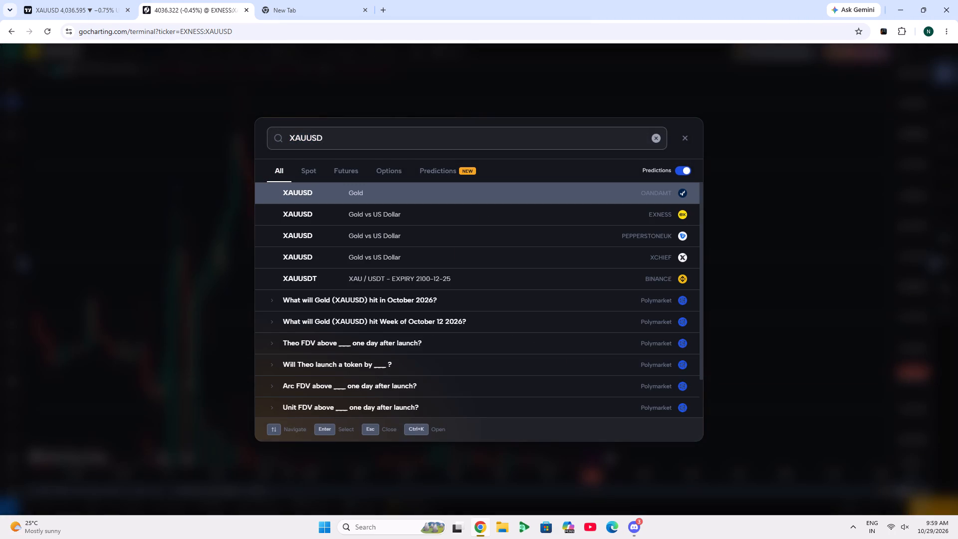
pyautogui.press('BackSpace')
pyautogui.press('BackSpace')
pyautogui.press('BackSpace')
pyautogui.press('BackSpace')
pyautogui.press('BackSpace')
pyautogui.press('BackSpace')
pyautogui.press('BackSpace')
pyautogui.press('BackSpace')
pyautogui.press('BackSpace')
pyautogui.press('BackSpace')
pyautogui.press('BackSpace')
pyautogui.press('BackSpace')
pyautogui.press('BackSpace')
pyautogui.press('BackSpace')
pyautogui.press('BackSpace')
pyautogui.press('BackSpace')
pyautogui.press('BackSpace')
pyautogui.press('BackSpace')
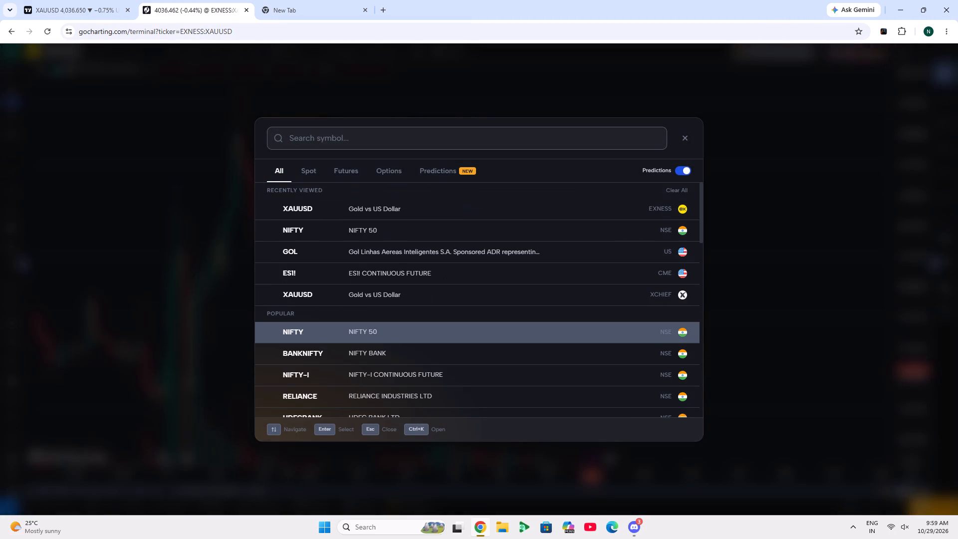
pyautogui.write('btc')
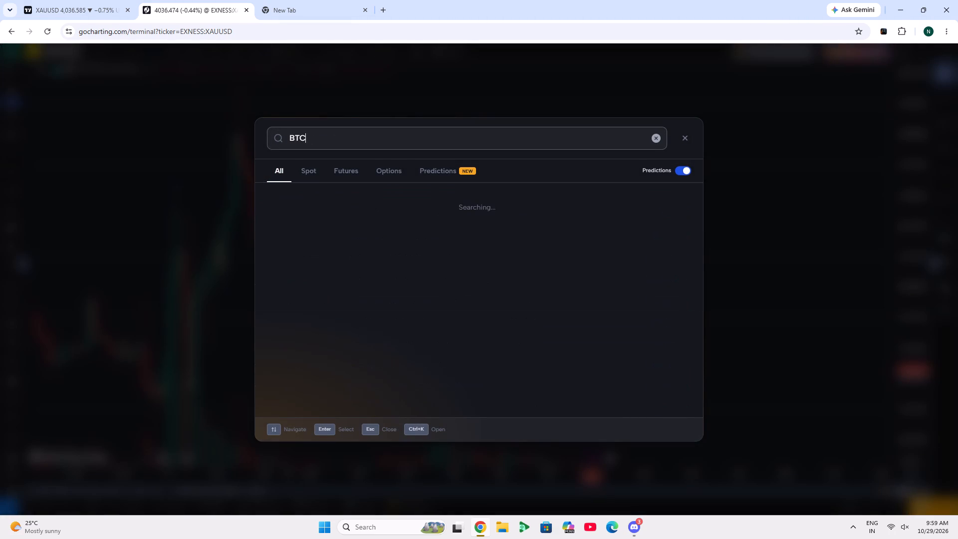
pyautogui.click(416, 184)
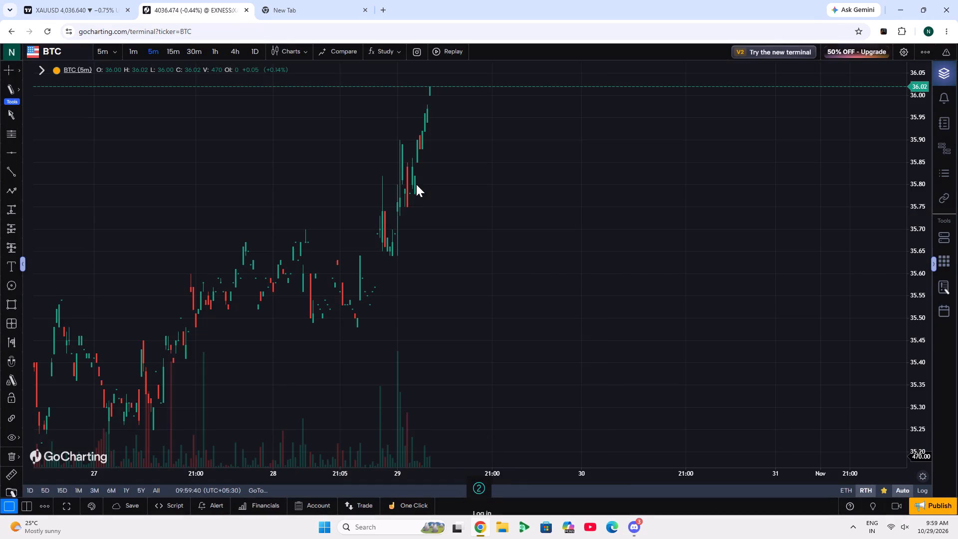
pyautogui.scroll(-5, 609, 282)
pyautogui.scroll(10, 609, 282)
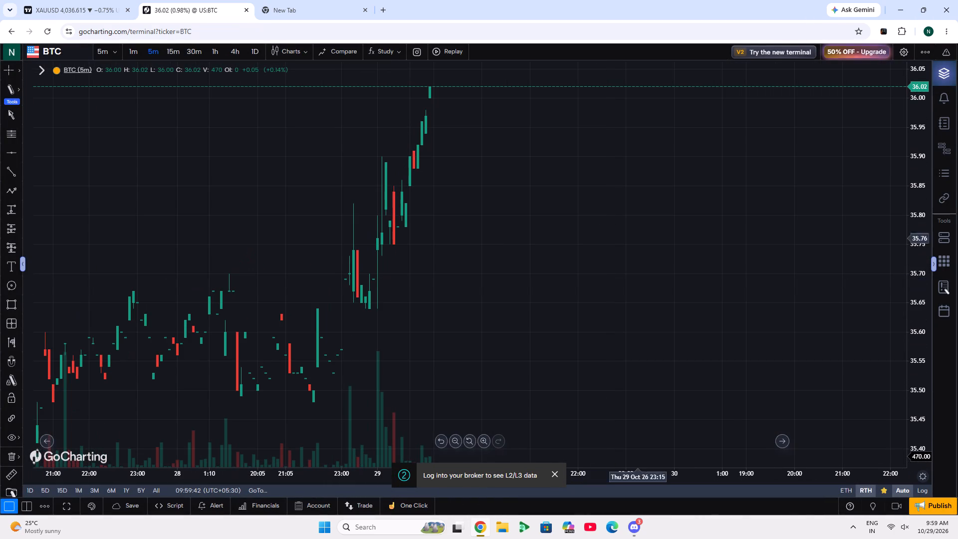
# Switch the chart to the CME Bitcoin continuous future BTC1! and examine its price action over the past days.
pyautogui.click(56, 43)
pyautogui.click(72, 48)
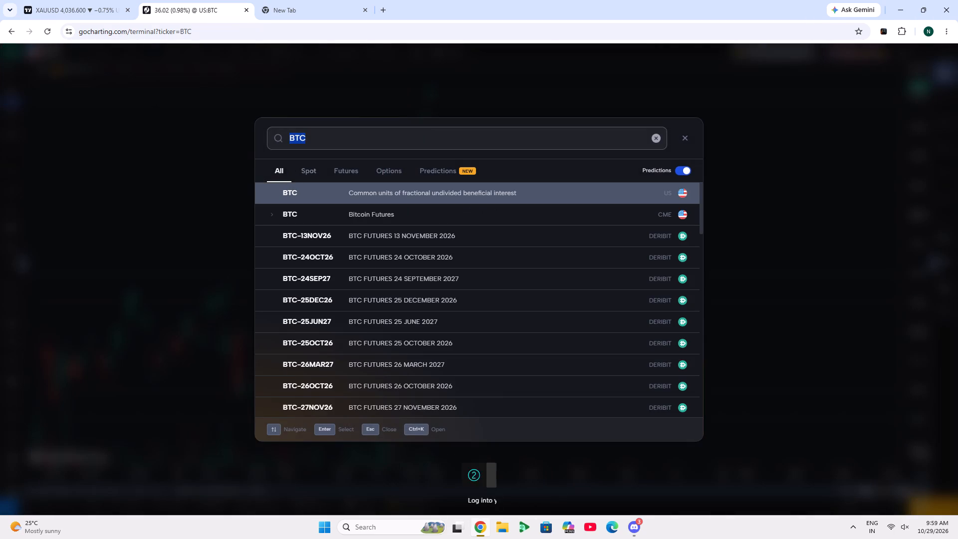
pyautogui.click(374, 138)
pyautogui.click(396, 212)
pyautogui.click(396, 212)
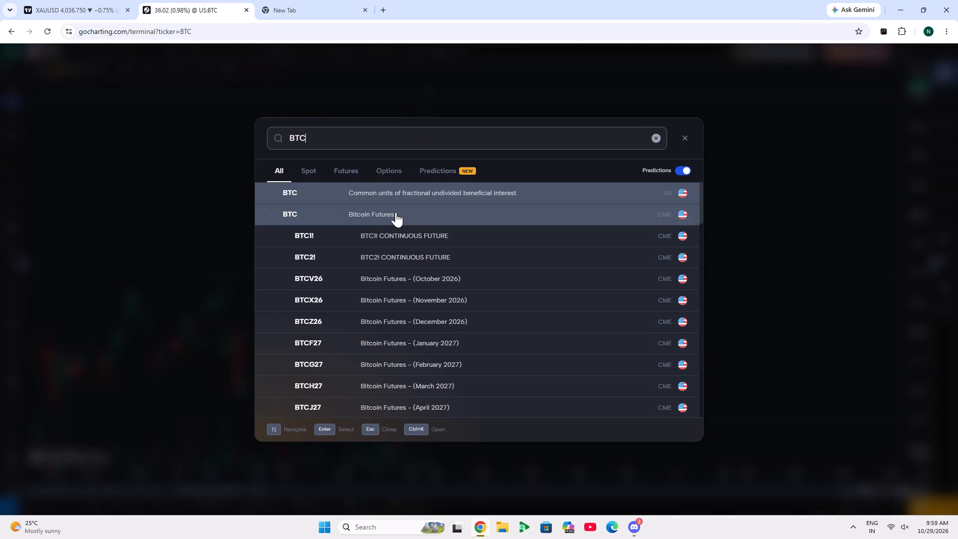
pyautogui.click(396, 212)
pyautogui.click(402, 234)
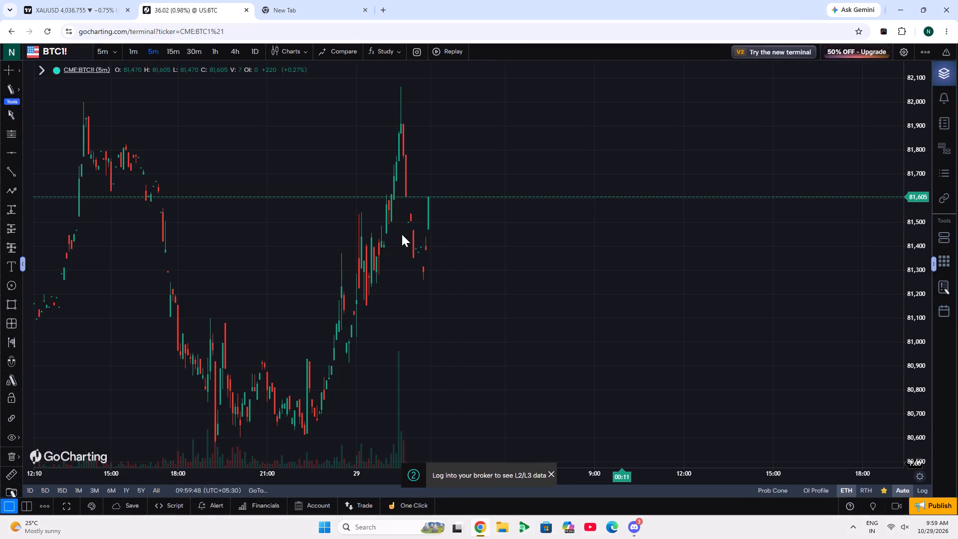
pyautogui.moveTo(462, 196); pyautogui.dragTo(565, 214)
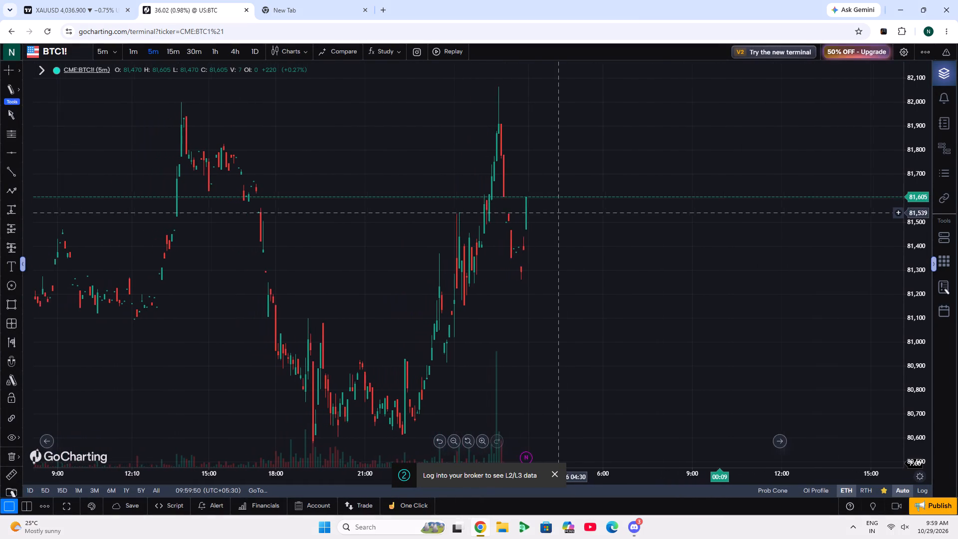
pyautogui.moveTo(565, 214); pyautogui.dragTo(590, 218)
pyautogui.scroll(-2, 593, 287)
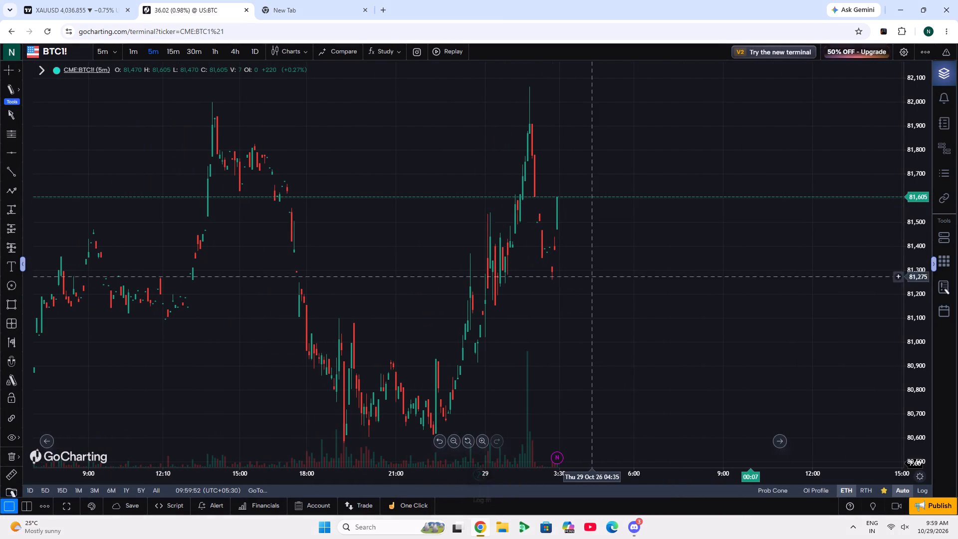
pyautogui.scroll(-9, 593, 287)
pyautogui.scroll(2, 227, 387)
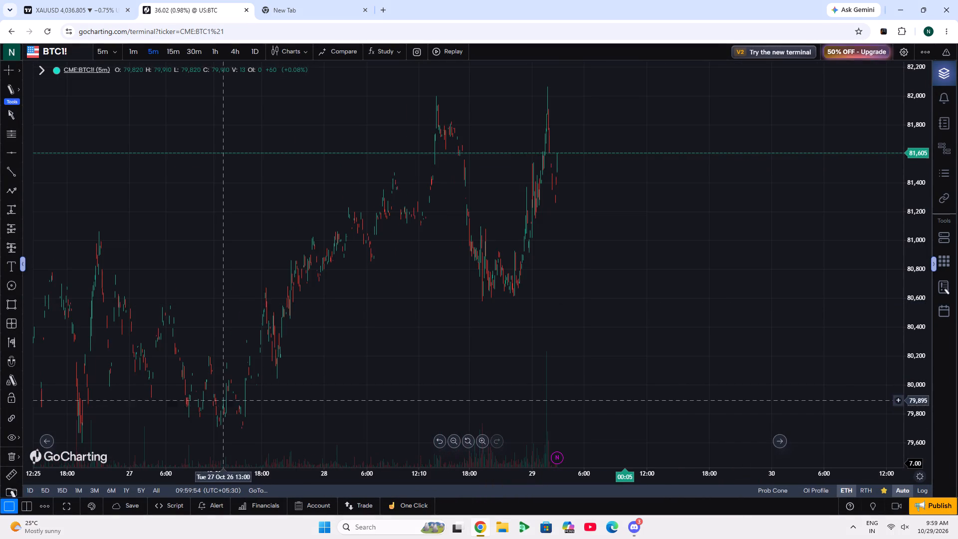
pyautogui.scroll(11, 228, 377)
# Look through the Bitcoin Futures contracts, open the October 2026 contract BTCV26 and examine its candles.
pyautogui.click(75, 61)
pyautogui.click(88, 53)
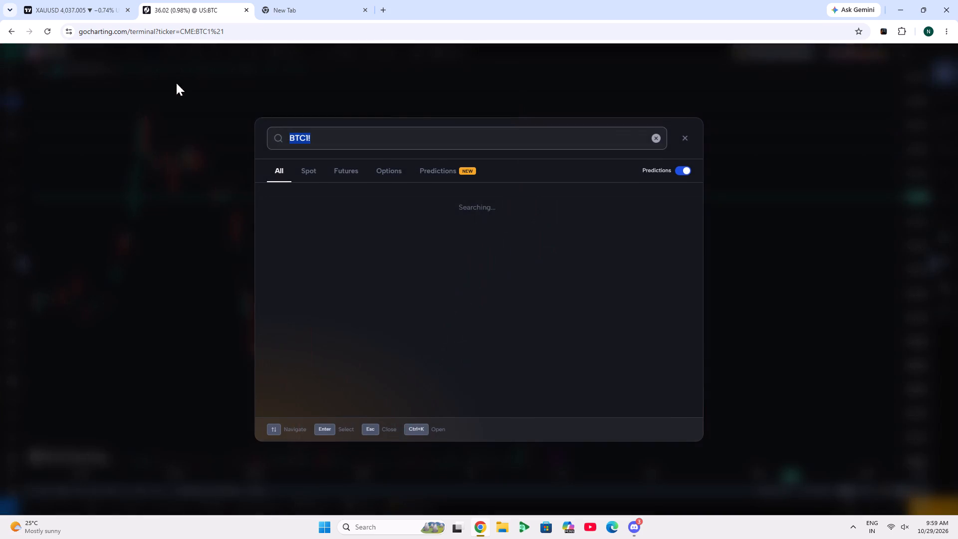
pyautogui.click(411, 137)
pyautogui.click(310, 176)
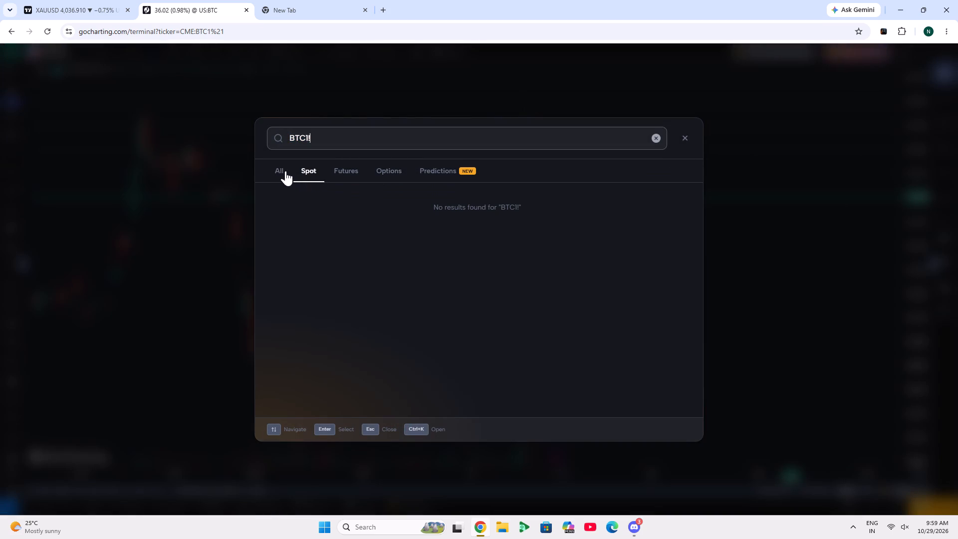
pyautogui.click(263, 167)
pyautogui.click(282, 171)
pyautogui.scroll(5, 419, 195)
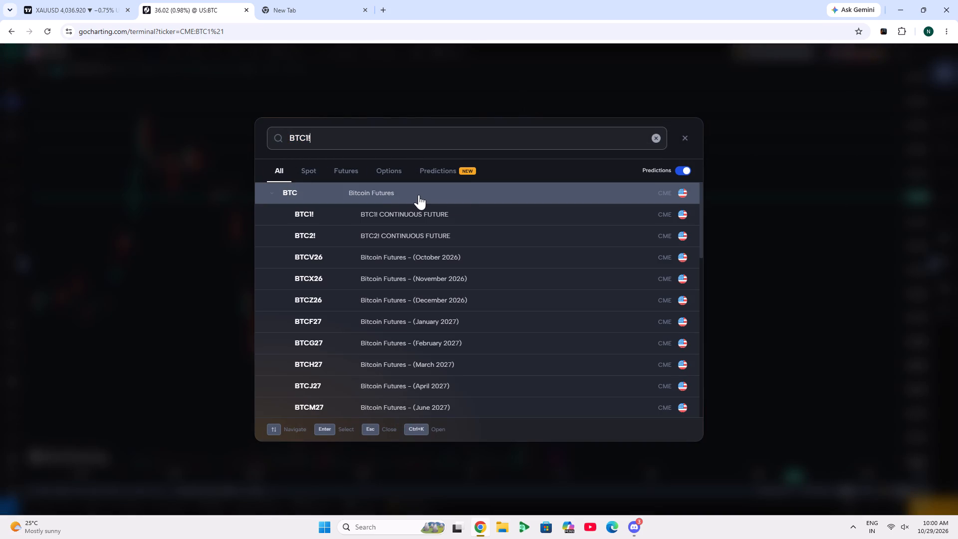
pyautogui.scroll(-2, 413, 330)
pyautogui.scroll(1, 412, 334)
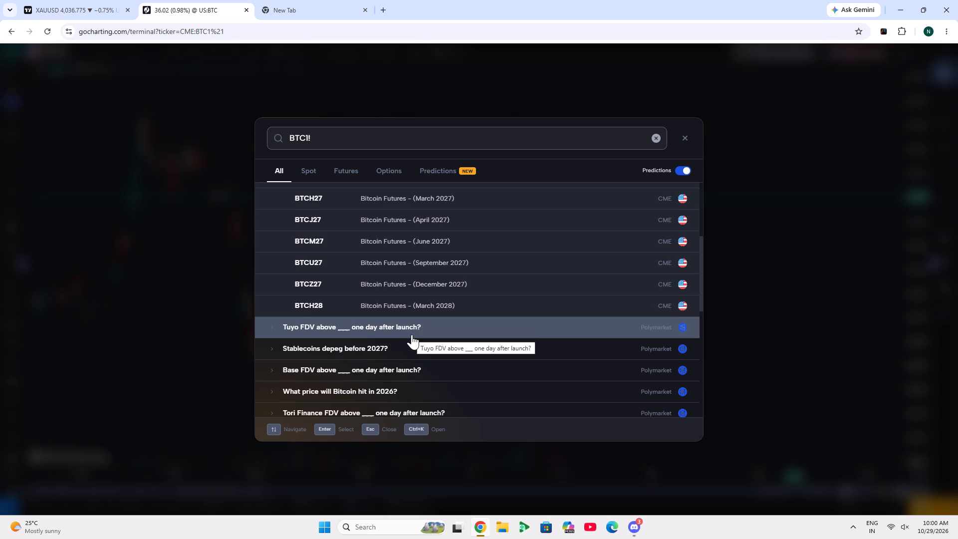
pyautogui.scroll(1, 412, 334)
pyautogui.click(382, 268)
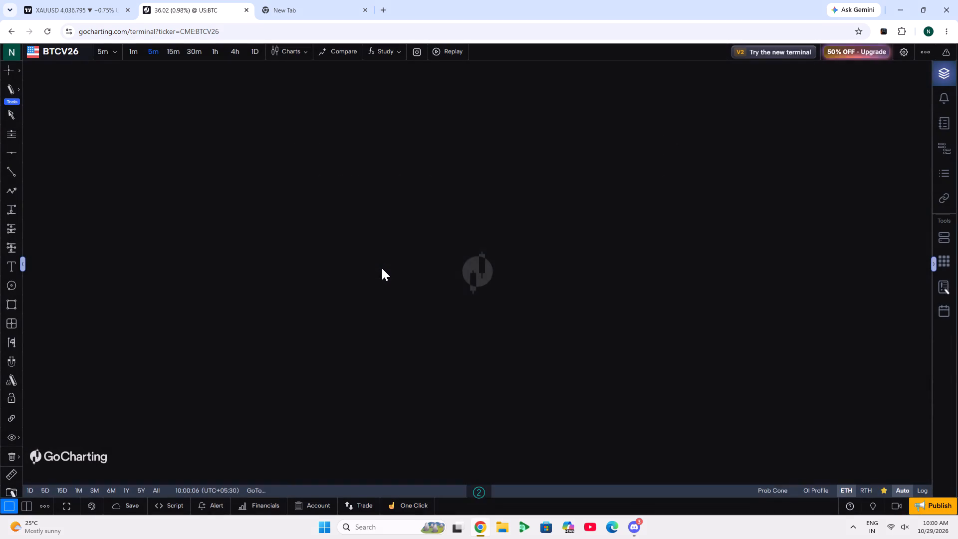
pyautogui.scroll(5, 382, 268)
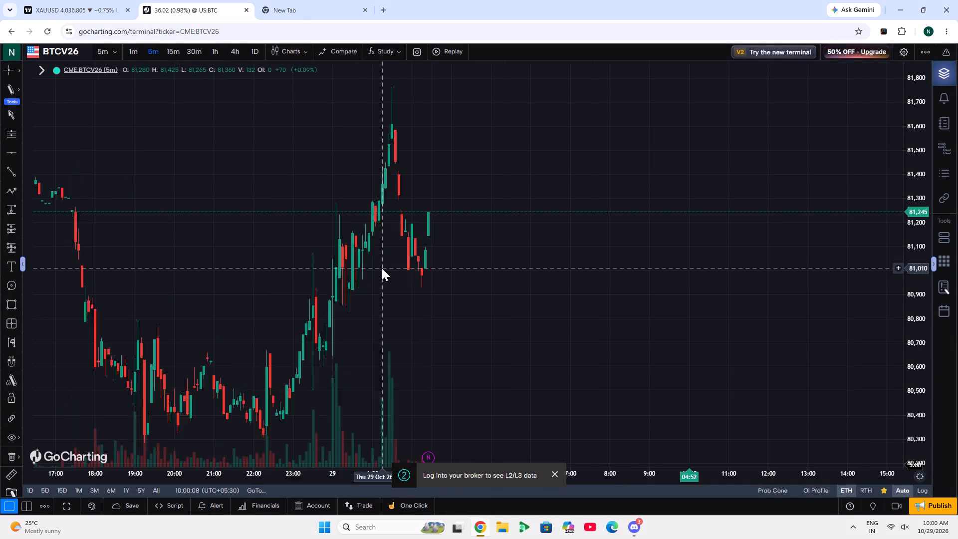
pyautogui.scroll(5, 382, 268)
pyautogui.scroll(-15, 382, 268)
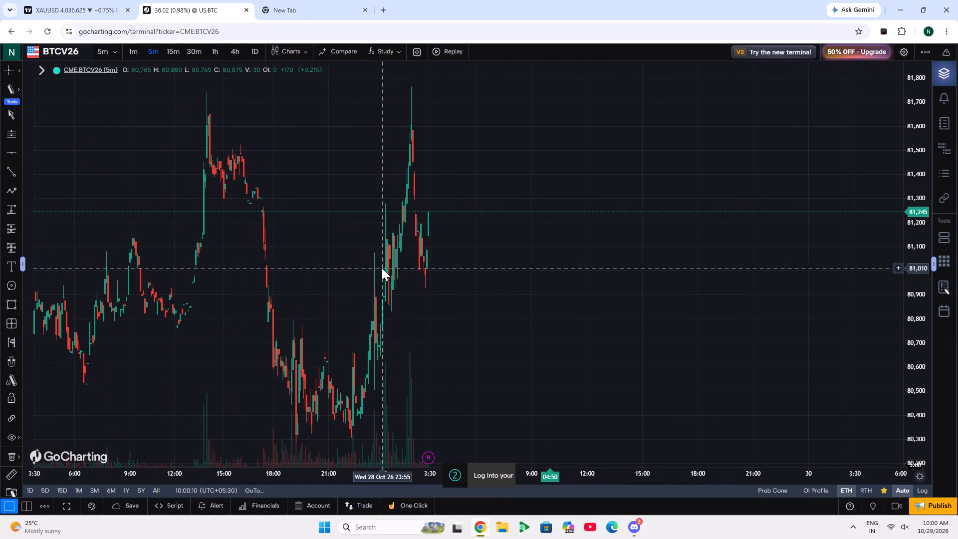
# Search the symbols for XAUUSD and open the Exness Gold vs US Dollar listing on the GoCharting chart.
pyautogui.click(42, 27)
pyautogui.click(59, 53)
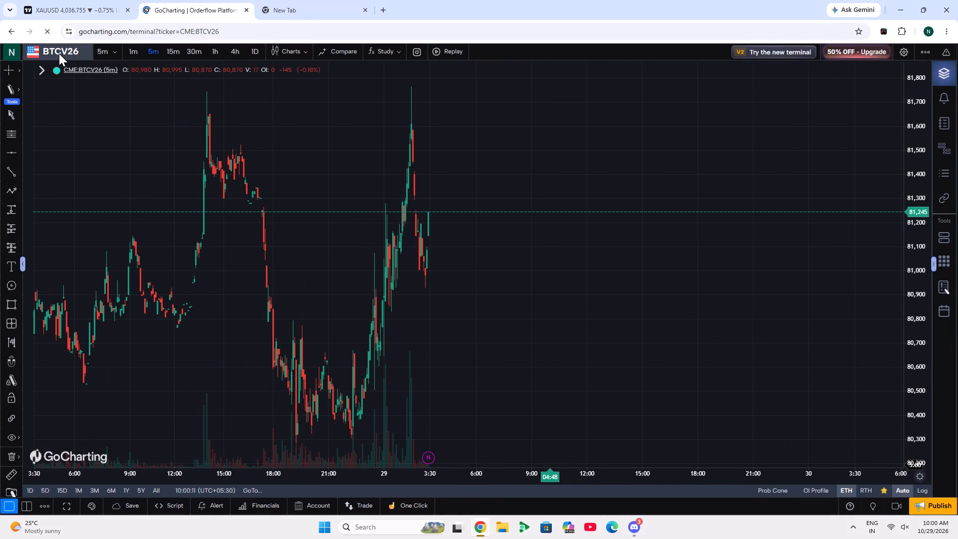
pyautogui.click(73, 54)
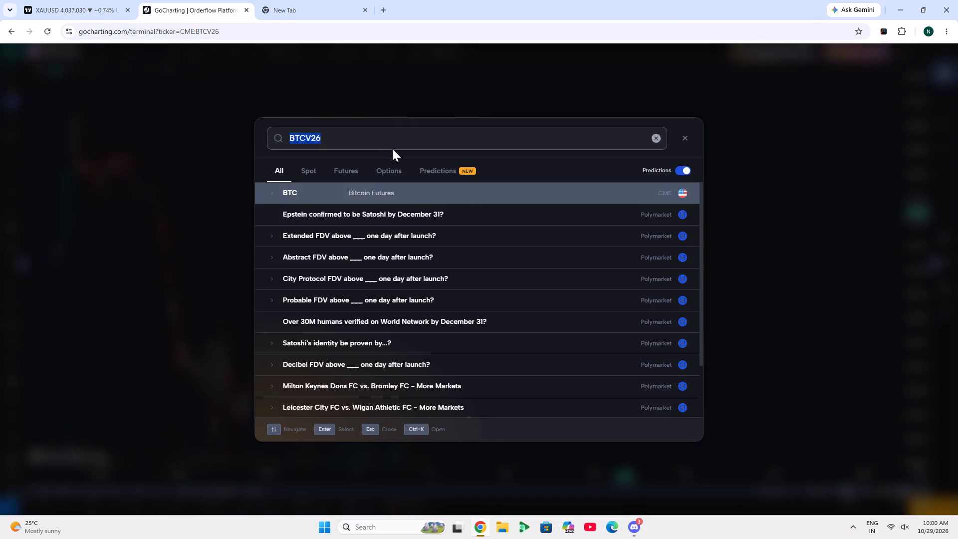
pyautogui.press('BackSpace')
pyautogui.press('BackSpace')
pyautogui.press('BackSpace')
pyautogui.press('BackSpace')
pyautogui.press('BackSpace')
pyautogui.press('BackSpace')
pyautogui.press('BackSpace')
pyautogui.press('BackSpace')
pyautogui.press('BackSpace')
pyautogui.press('BackSpace')
pyautogui.press('BackSpace')
pyautogui.press('BackSpace')
pyautogui.press('BackSpace')
pyautogui.press('BackSpace')
pyautogui.press('BackSpace')
pyautogui.press('BackSpace')
pyautogui.press('BackSpace')
pyautogui.press('BackSpace')
pyautogui.write('xa')
pyautogui.write('yysd')
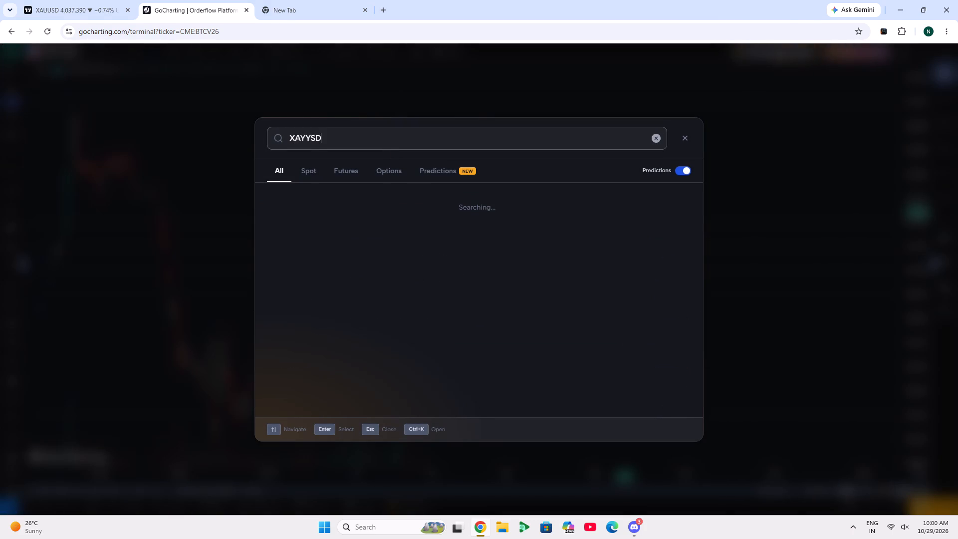
pyautogui.press('Left')
pyautogui.press('Left')
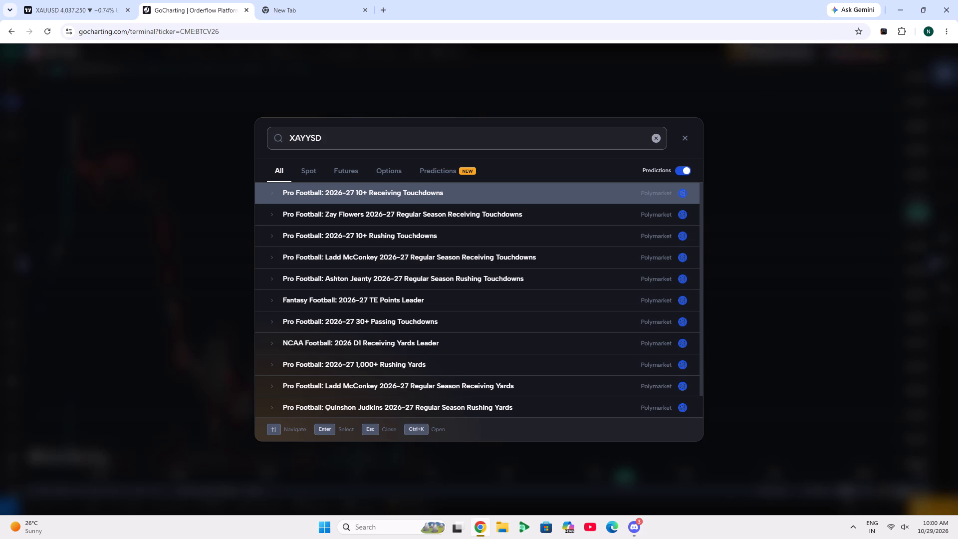
pyautogui.press('Left')
pyautogui.press('Left')
pyautogui.press('Left')
pyautogui.press('Left')
pyautogui.press('Left')
pyautogui.press('Left')
pyautogui.press('Left')
pyautogui.press('Left')
pyautogui.press('Left')
pyautogui.press('Left')
pyautogui.press('Left')
pyautogui.press('Left')
pyautogui.press('Left')
pyautogui.press('Left')
pyautogui.press('Left')
pyautogui.press('Left')
pyautogui.press('Left')
pyautogui.press('Left')
pyautogui.press('Left')
pyautogui.press('Left')
pyautogui.press('Left')
pyautogui.press('Left')
pyautogui.press('Left')
pyautogui.write('==-')
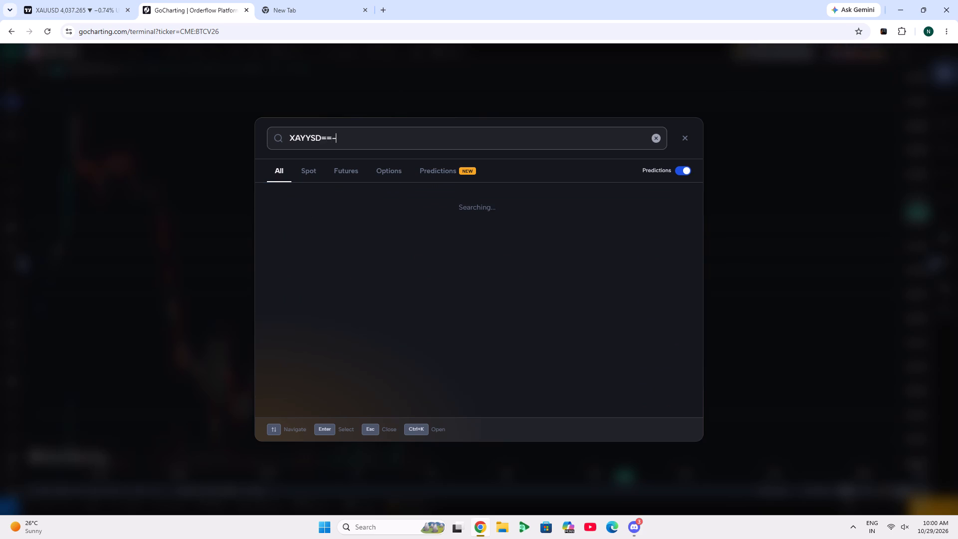
pyautogui.press('BackSpace')
pyautogui.press('BackSpace')
pyautogui.press('BackSpace')
pyautogui.press('BackSpace')
pyautogui.press('BackSpace')
pyautogui.press('BackSpace')
pyautogui.press('BackSpace')
pyautogui.press('BackSpace')
pyautogui.press('BackSpace')
pyautogui.press('BackSpace')
pyautogui.press('BackSpace')
pyautogui.press('BackSpace')
pyautogui.press('BackSpace')
pyautogui.press('BackSpace')
pyautogui.press('BackSpace')
pyautogui.press('BackSpace')
pyautogui.press('BackSpace')
pyautogui.press('BackSpace')
pyautogui.press('BackSpace')
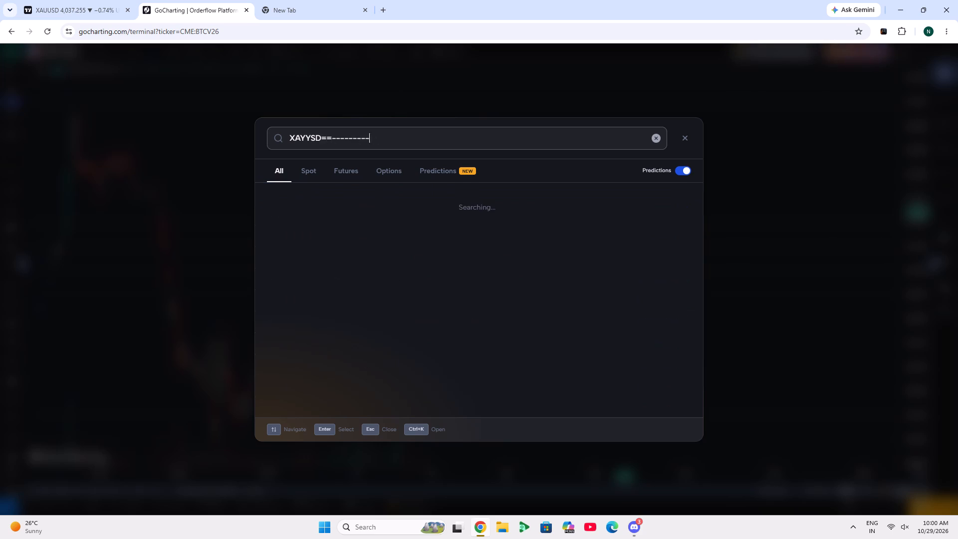
pyautogui.write('cay')
pyautogui.press('BackSpace')
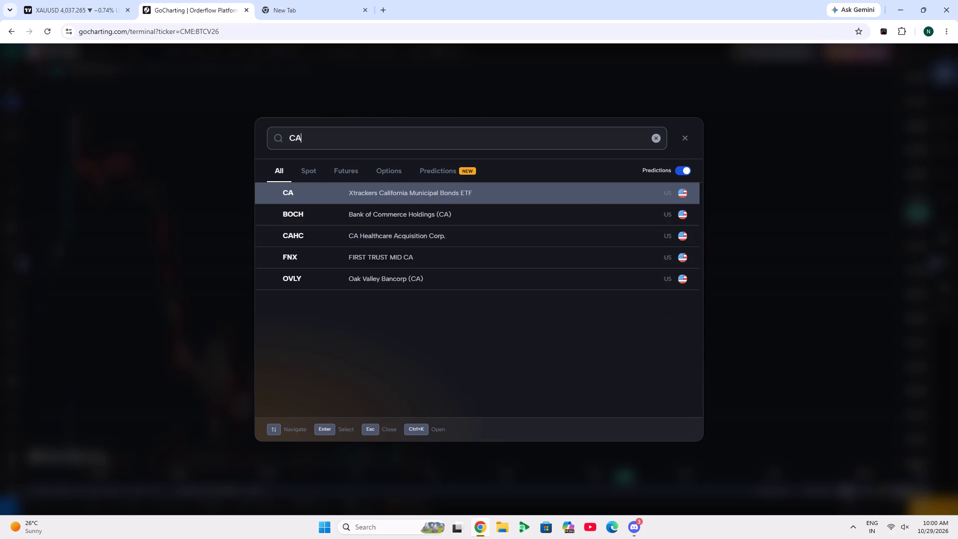
pyautogui.press('y')
pyautogui.press('BackSpace')
pyautogui.write('uu')
pyautogui.write('sd')
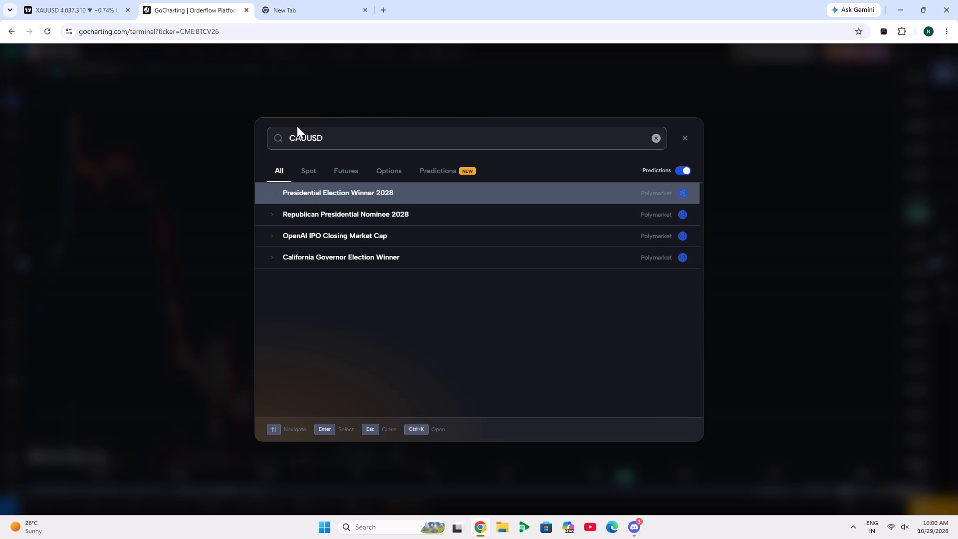
pyautogui.click(293, 138)
pyautogui.press('BackSpace')
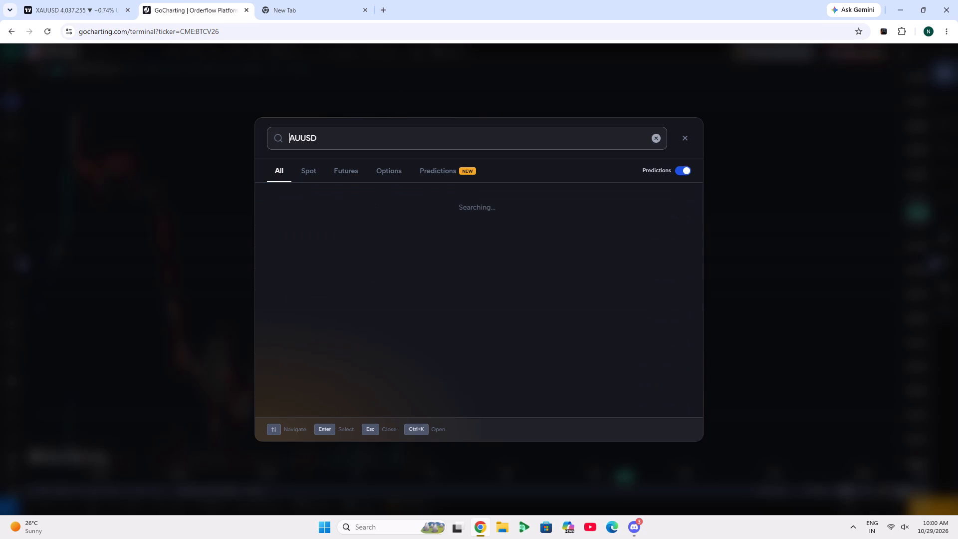
pyautogui.press('x')
pyautogui.click(424, 214)
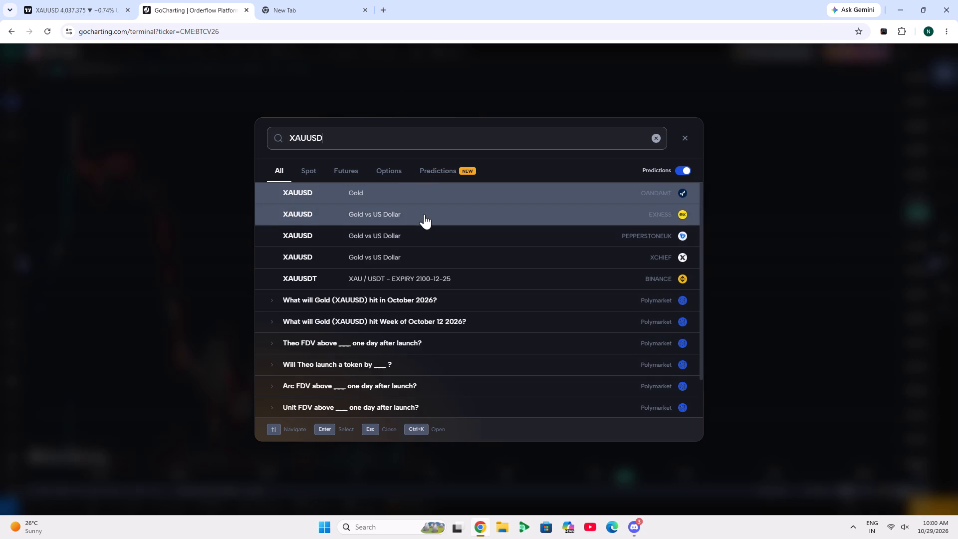
# Switch to the empty browser tab and search Google for gocharting.
pyautogui.click(92, 0)
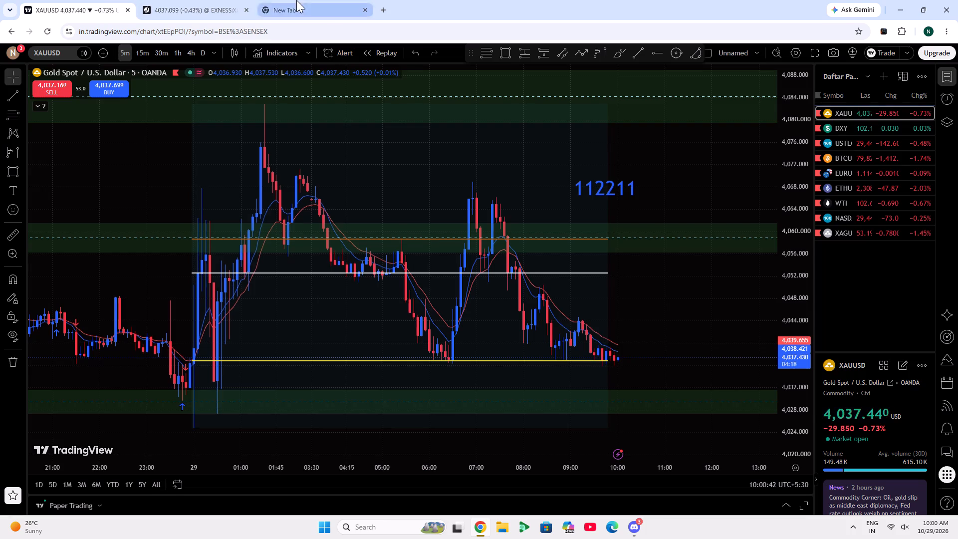
pyautogui.click(296, 0)
pyautogui.click(374, 147)
pyautogui.click(376, 188)
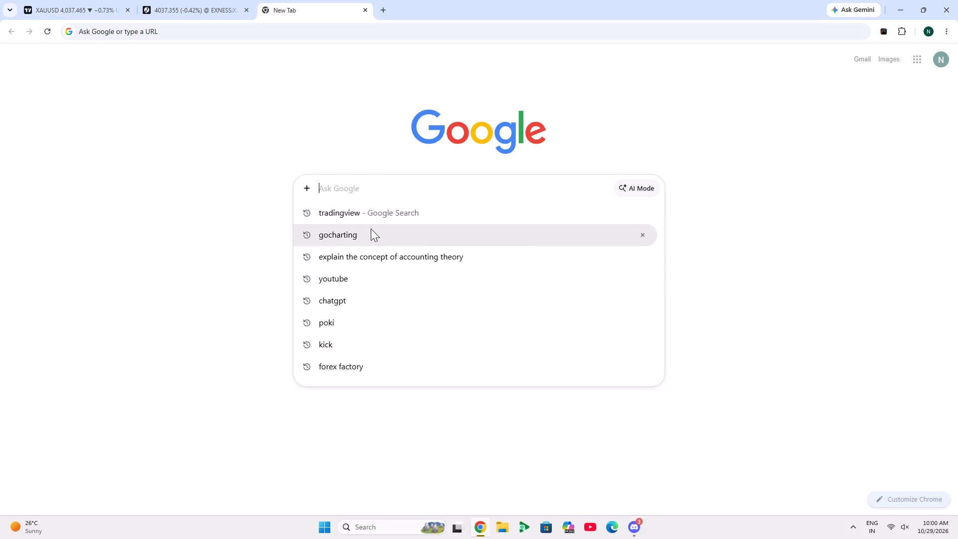
pyautogui.click(371, 229)
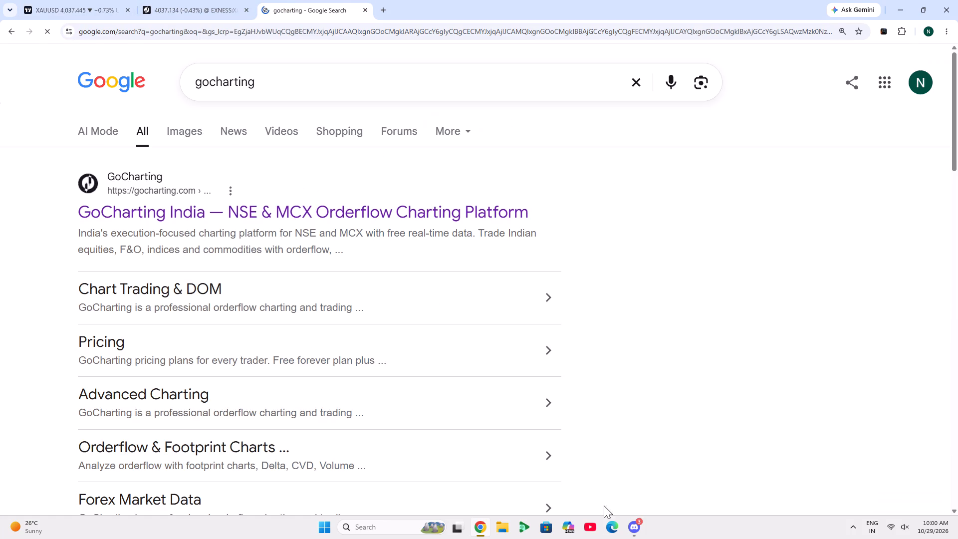
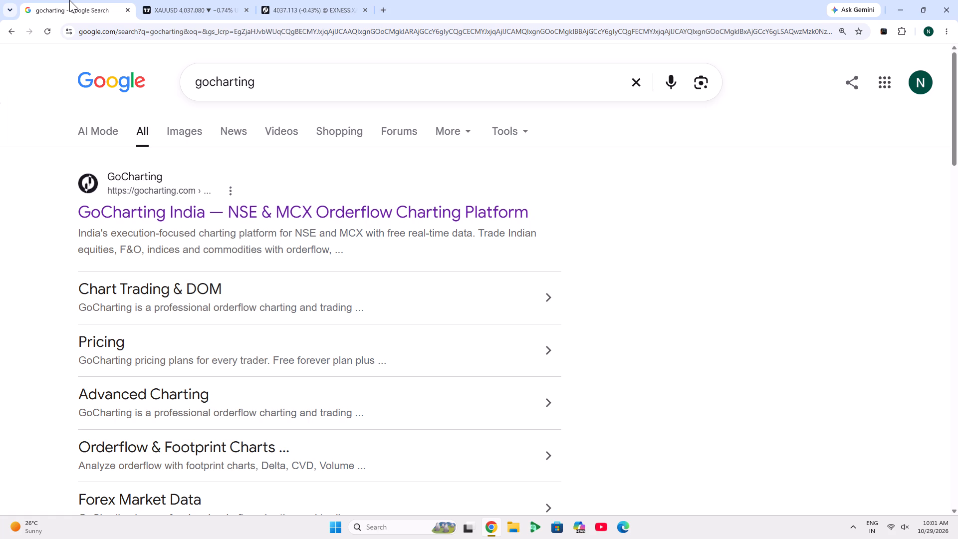
# Switch to the TradingView tab with the XAUUSD chart and try to dismiss the advertisement covering it.
pyautogui.scroll(-4, 70, 0)
pyautogui.click(220, 0)
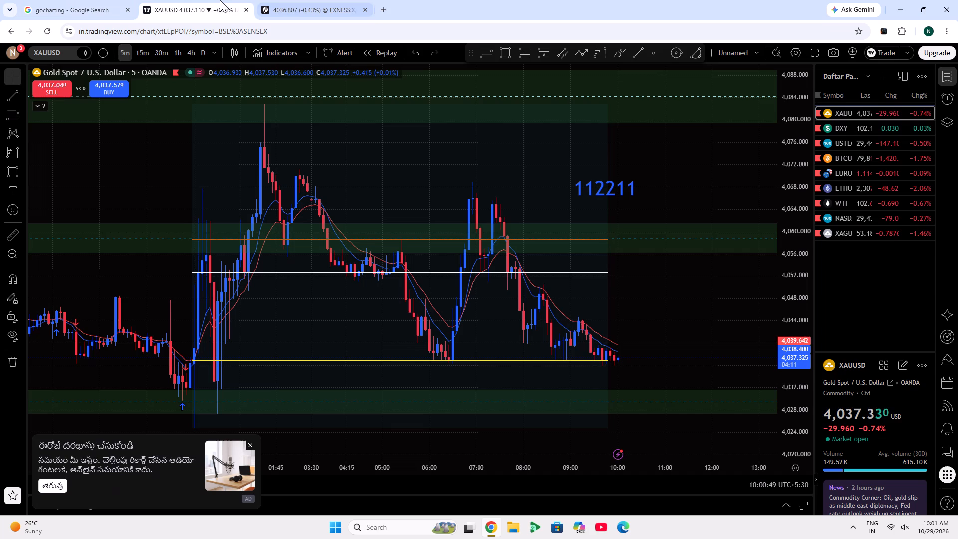
pyautogui.tripleClick(787, 253)
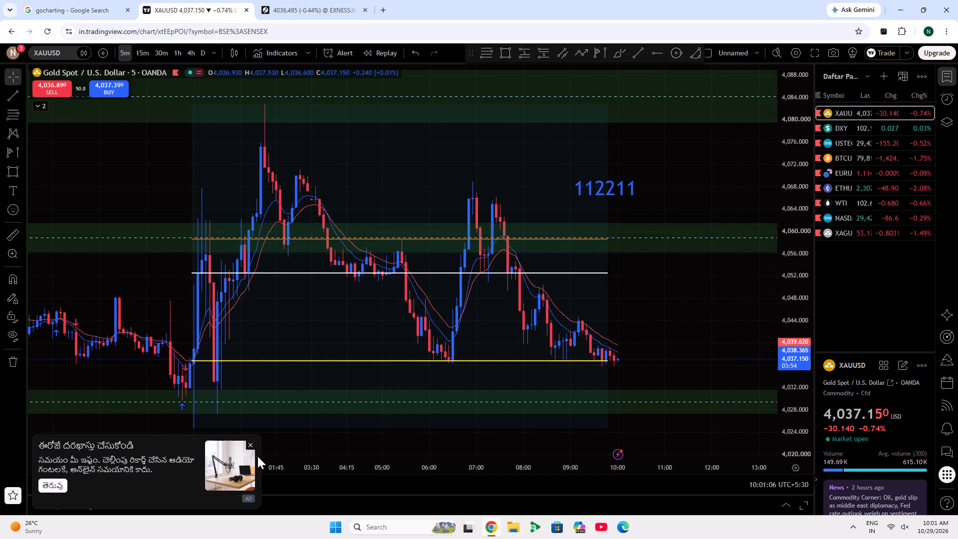
pyautogui.click(250, 443)
pyautogui.tripleClick(250, 443)
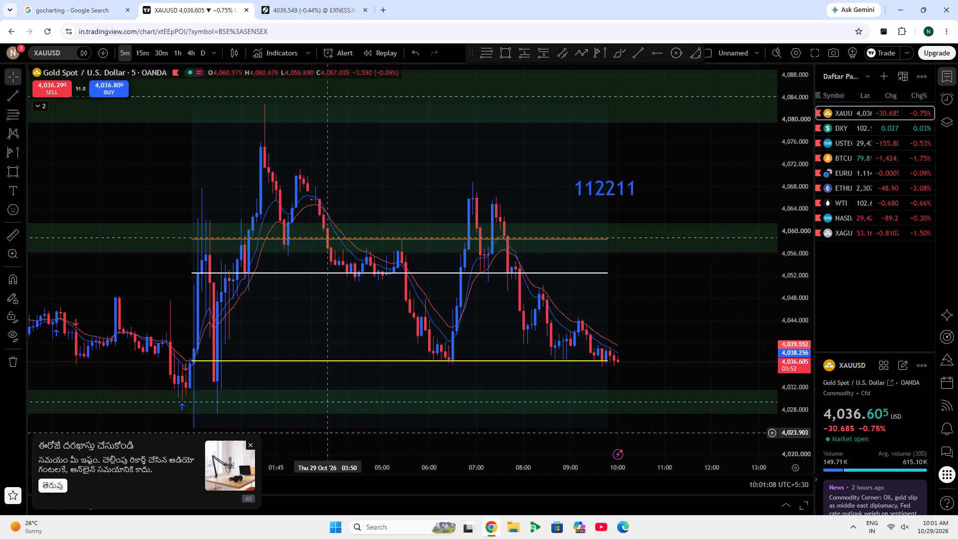
pyautogui.tripleClick(250, 444)
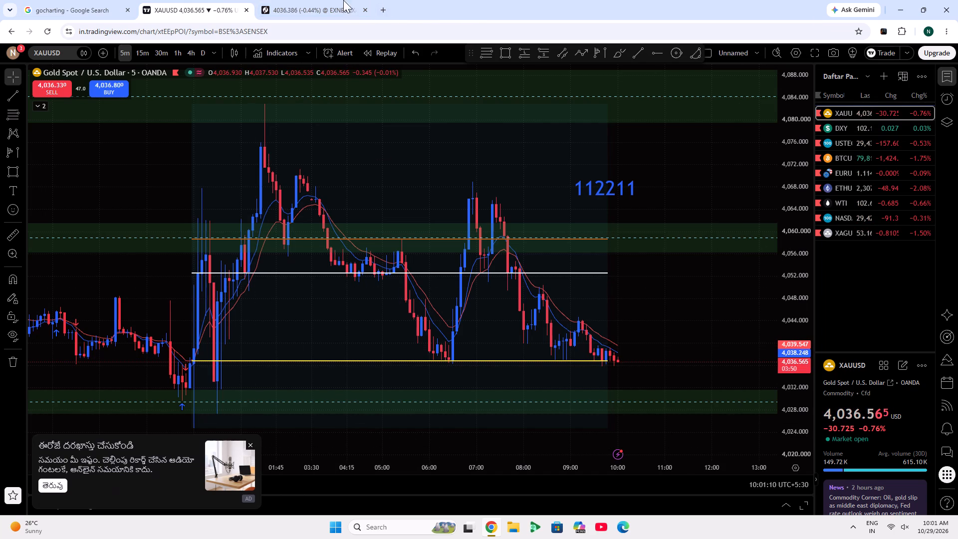
pyautogui.click(318, 0)
pyautogui.click(165, 0)
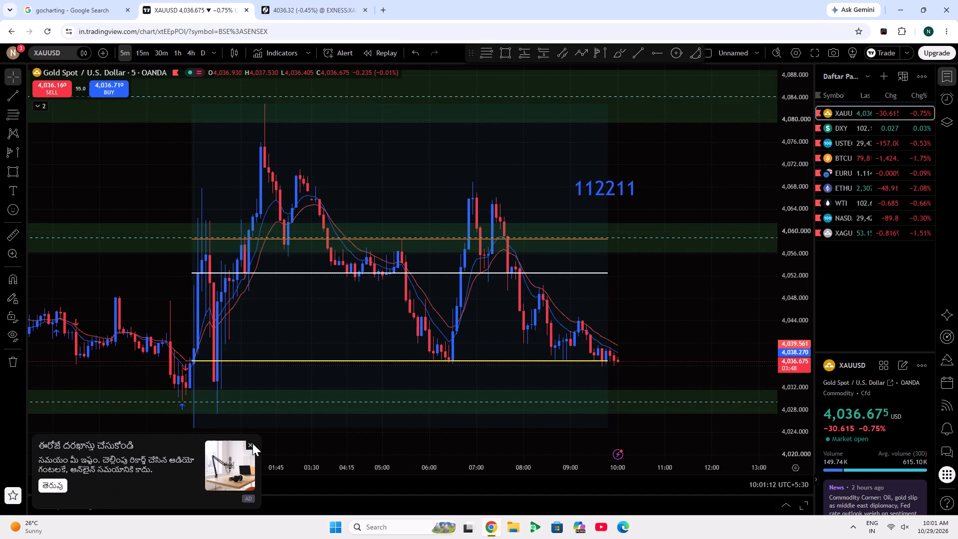
pyautogui.click(249, 441)
pyautogui.click(645, 269)
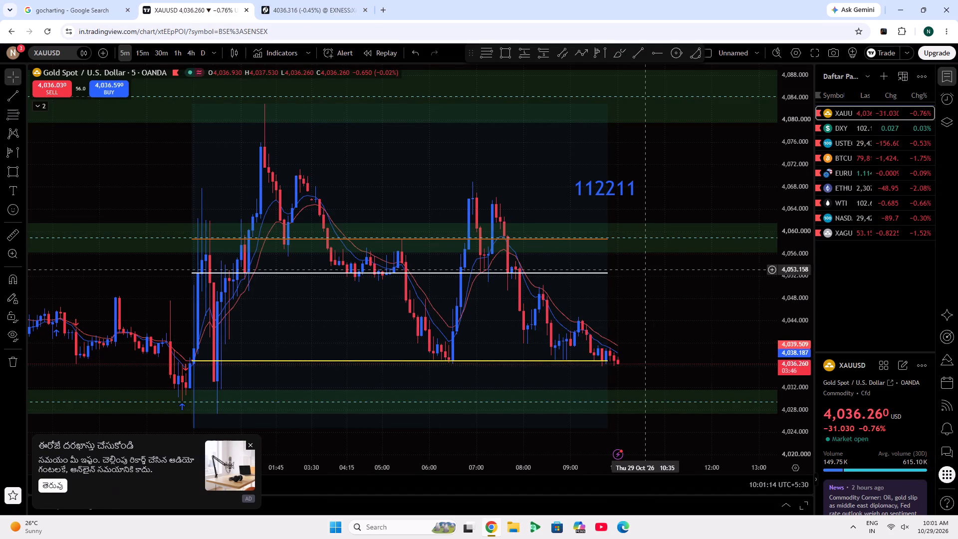
# Move the 112211 text label into the empty space beyond the latest candles, at about 4,075.85 and 10:40 on 29 October.
pyautogui.scroll(6, 645, 269)
pyautogui.scroll(-6, 645, 269)
pyautogui.moveTo(677, 299); pyautogui.dragTo(560, 287)
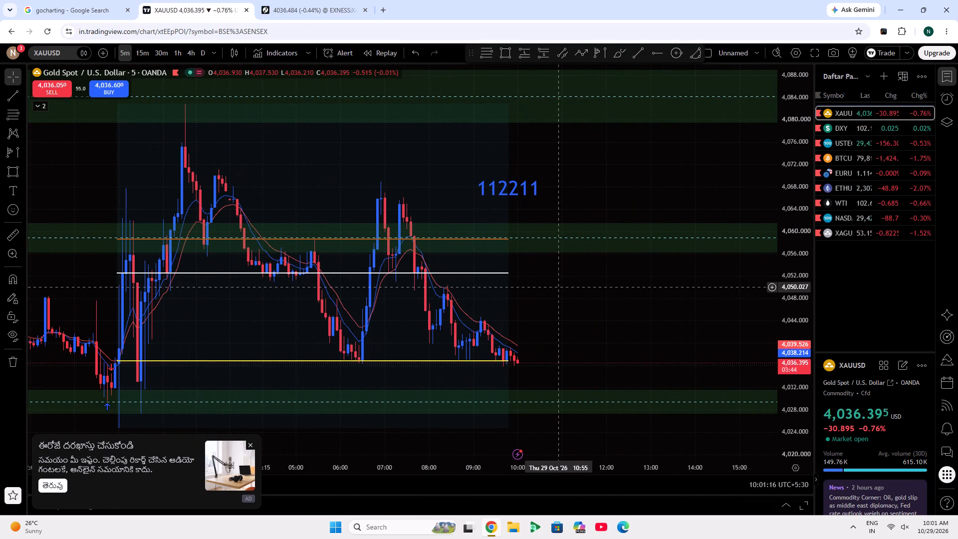
pyautogui.moveTo(530, 186); pyautogui.dragTo(603, 154)
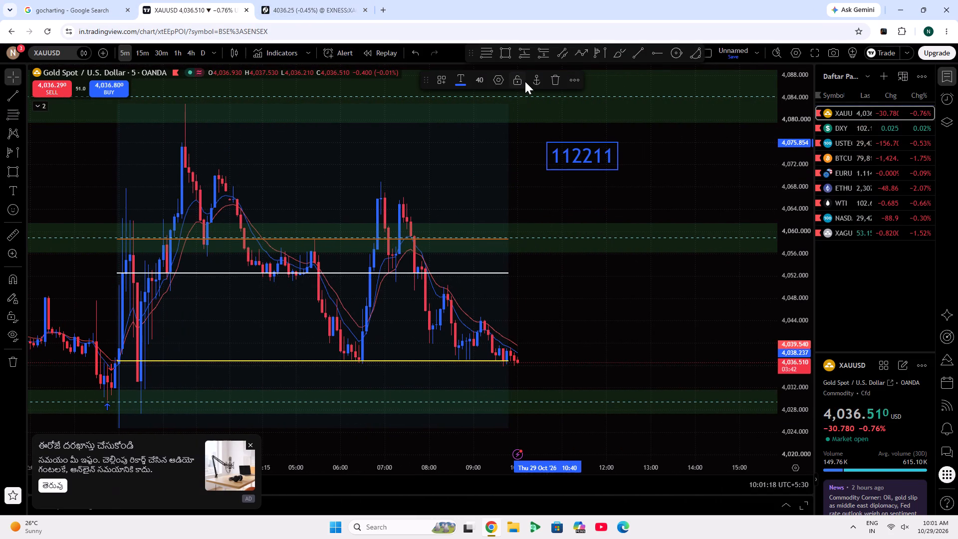
pyautogui.click(543, 309)
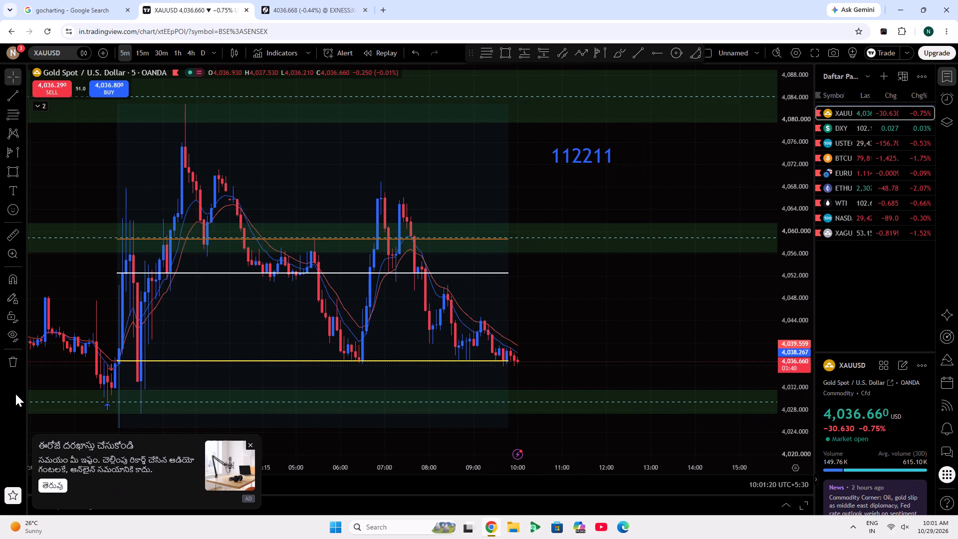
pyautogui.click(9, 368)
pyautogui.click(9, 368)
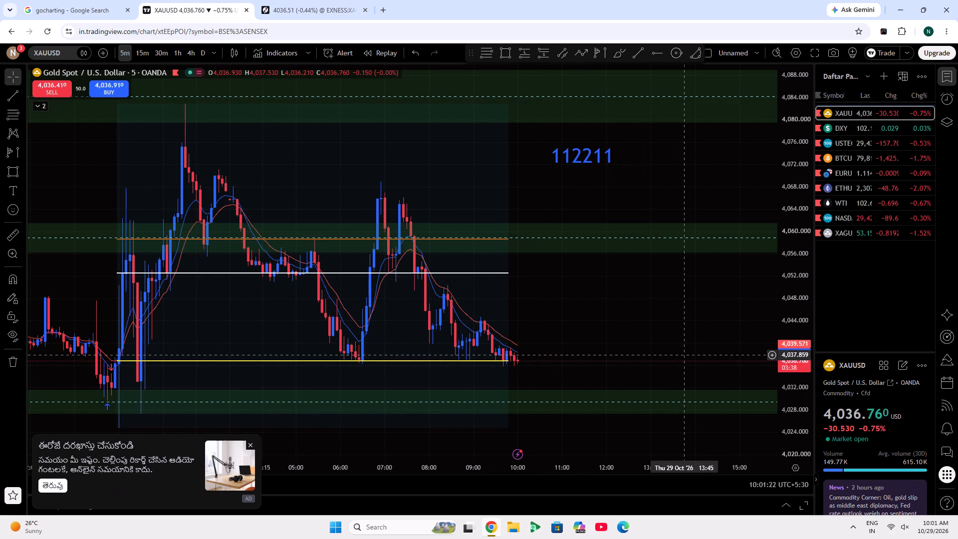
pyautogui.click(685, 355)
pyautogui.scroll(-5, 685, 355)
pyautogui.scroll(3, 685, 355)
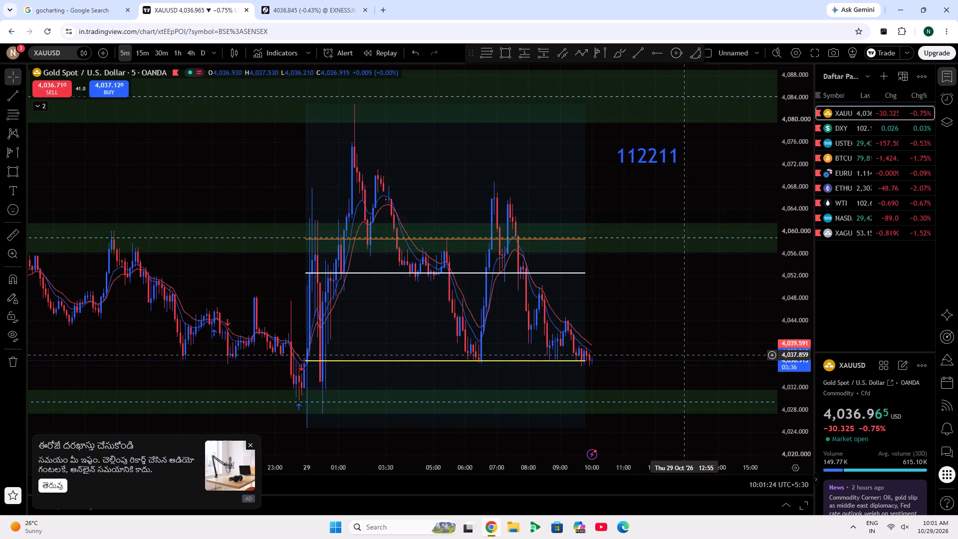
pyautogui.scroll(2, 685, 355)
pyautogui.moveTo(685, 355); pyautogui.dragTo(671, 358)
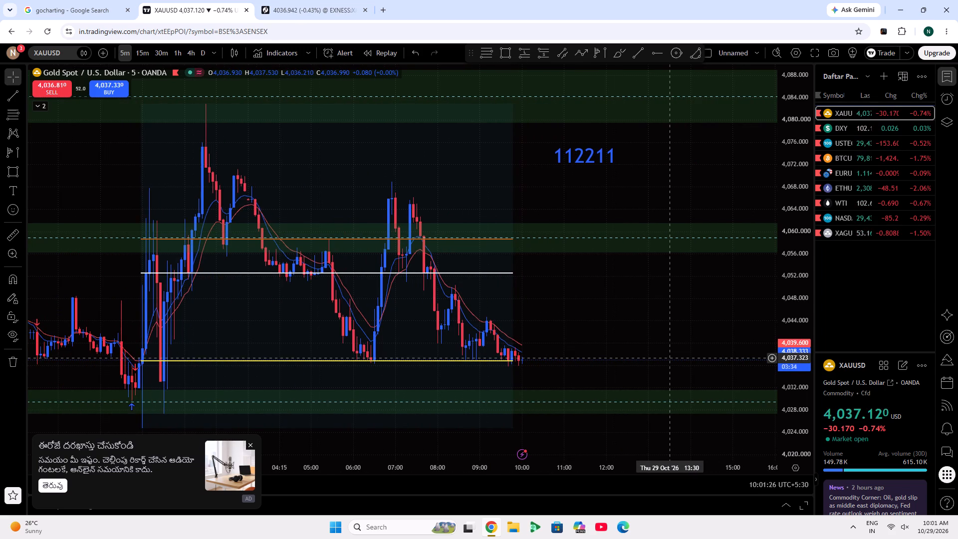
# Compare the gold price action on the 15-minute and 30-minute timeframes, ending on the 15-minute chart.
pyautogui.click(139, 48)
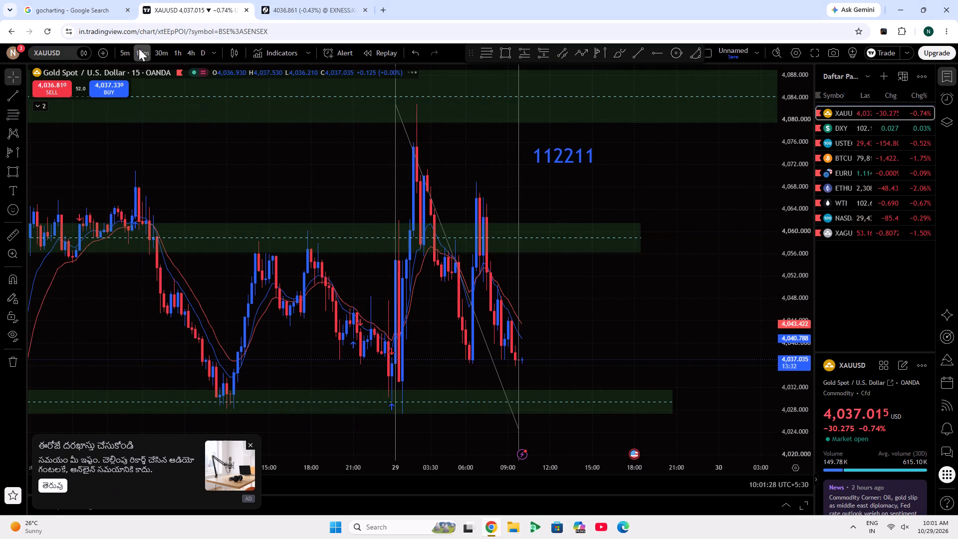
pyautogui.click(170, 53)
pyautogui.scroll(3, 413, 256)
pyautogui.moveTo(542, 219); pyautogui.dragTo(578, 233)
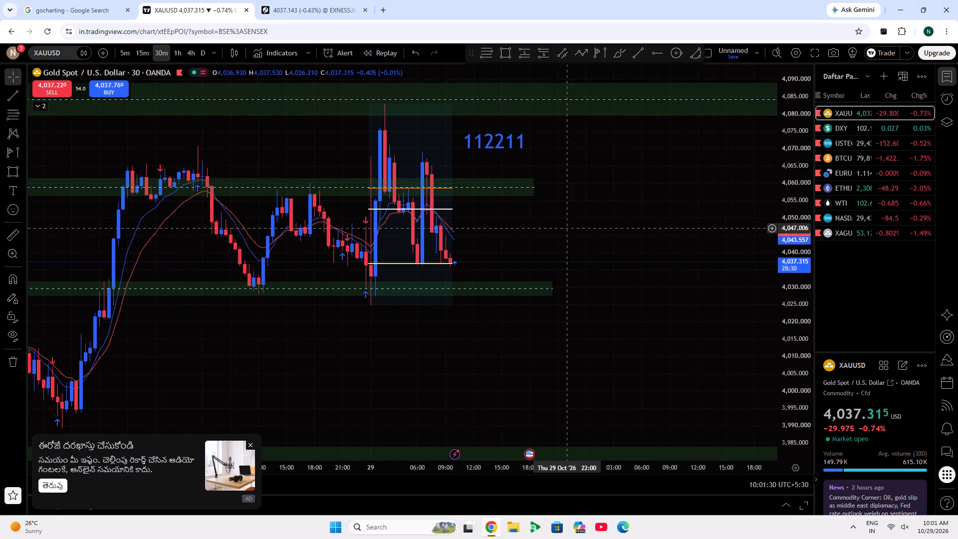
pyautogui.moveTo(578, 233); pyautogui.dragTo(600, 242)
pyautogui.click(148, 50)
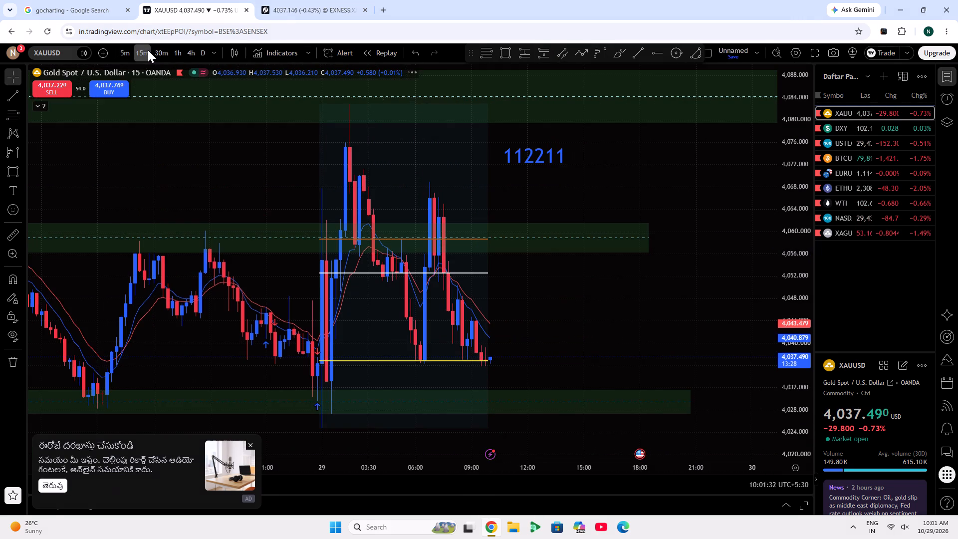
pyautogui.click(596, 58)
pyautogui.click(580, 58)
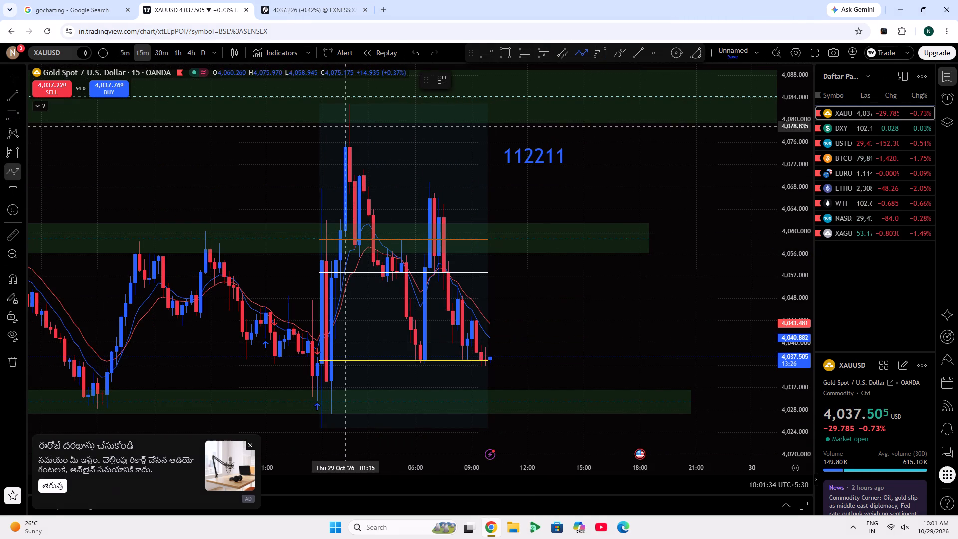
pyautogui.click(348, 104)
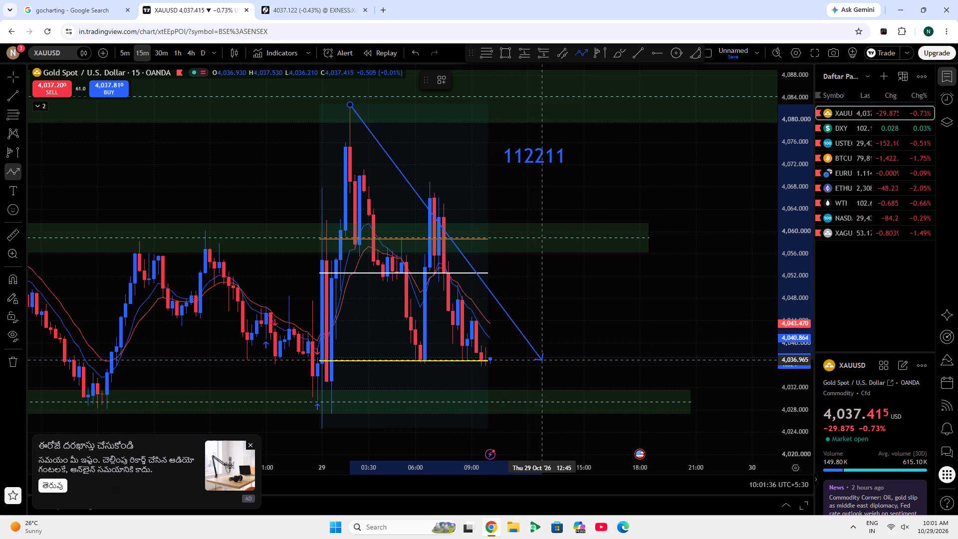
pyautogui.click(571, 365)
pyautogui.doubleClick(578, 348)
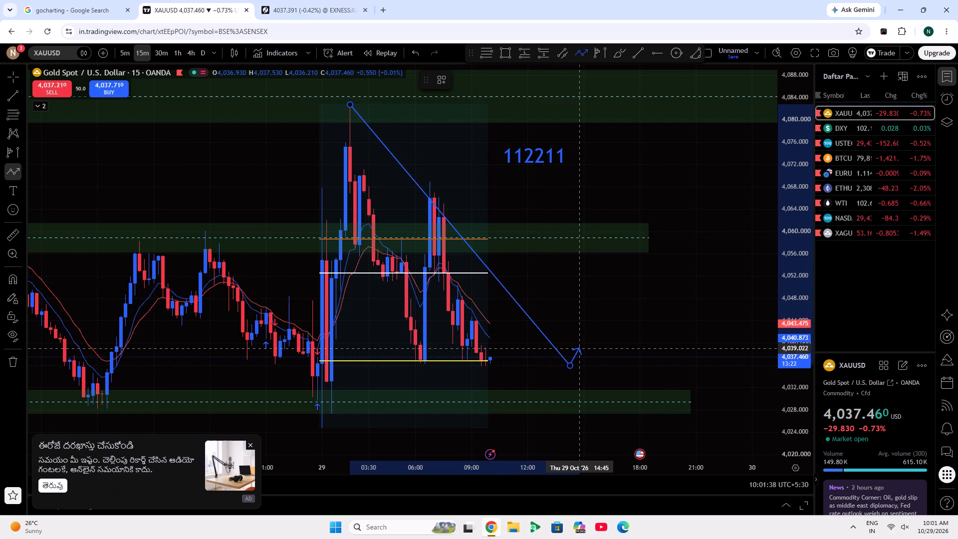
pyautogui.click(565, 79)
# Draw a narrow falling parallel channel from about 4,082.6 at the 01:30 high, along the lower highs to about 4,035.4.
pyautogui.click(561, 60)
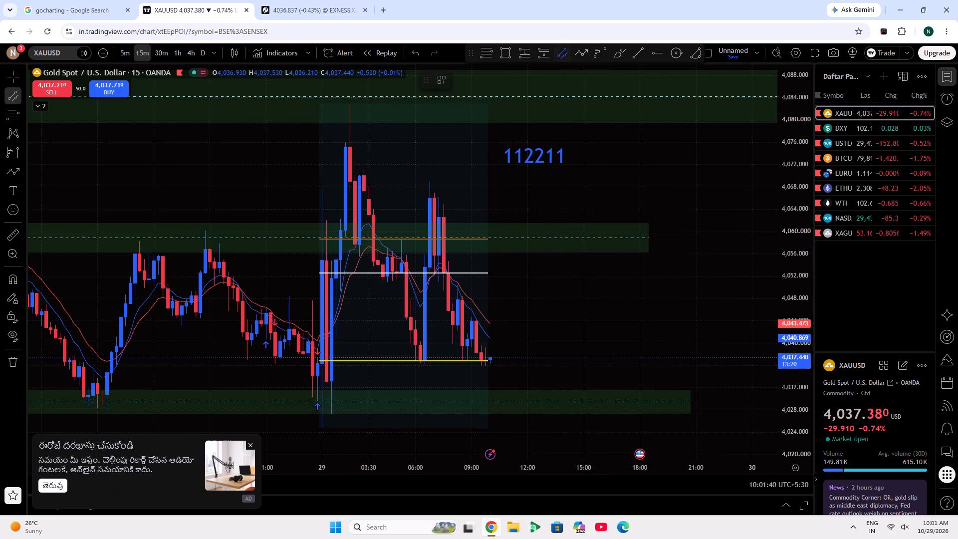
pyautogui.click(349, 105)
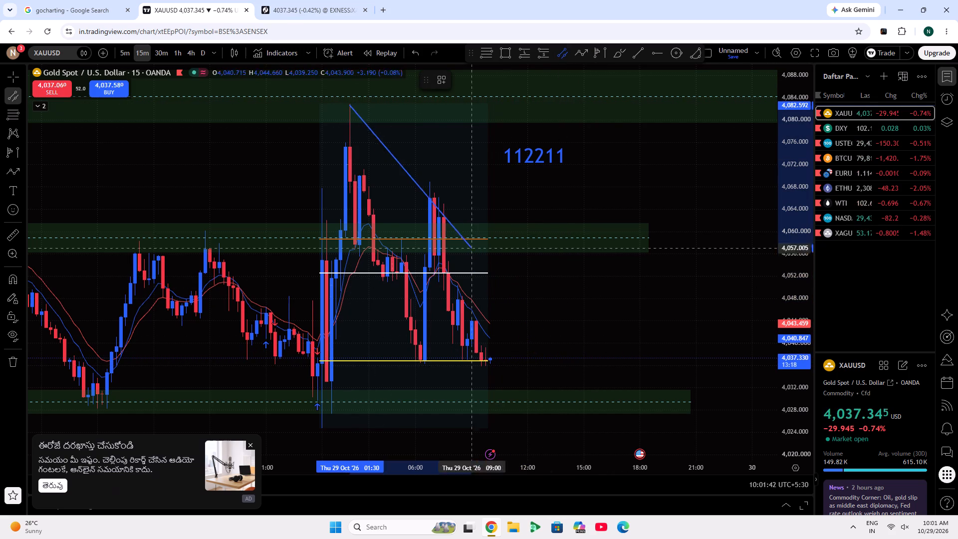
pyautogui.click(588, 368)
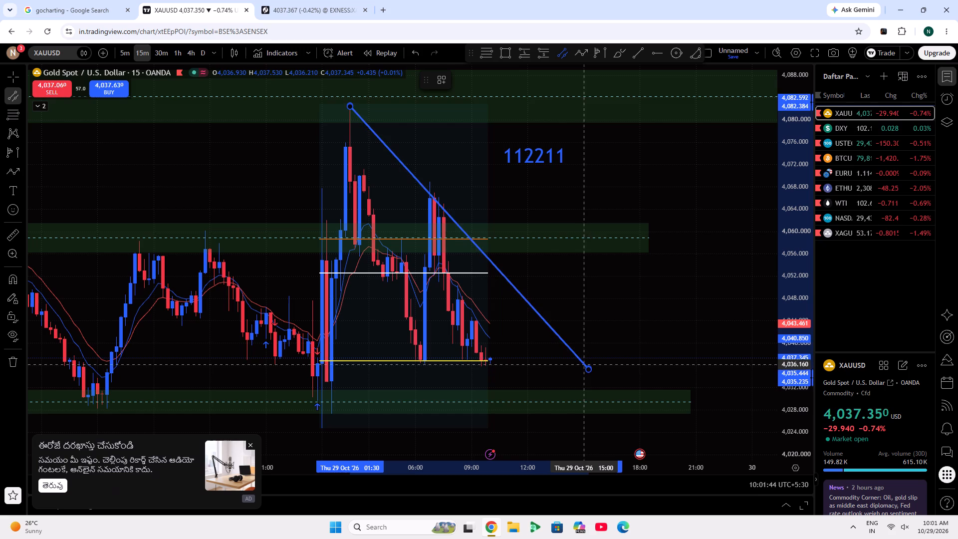
pyautogui.click(593, 365)
pyautogui.click(648, 317)
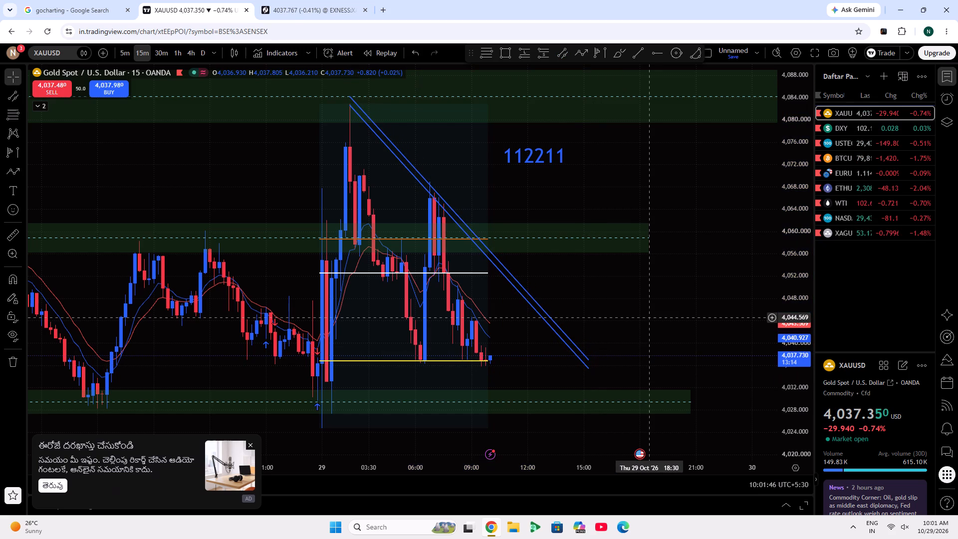
pyautogui.moveTo(648, 317); pyautogui.dragTo(648, 262)
# Draw a narrow rising parallel channel from about 4,025.2 at the 00:00 low to about 4,040.8 at 14:15, meeting the falling channel.
pyautogui.click(566, 60)
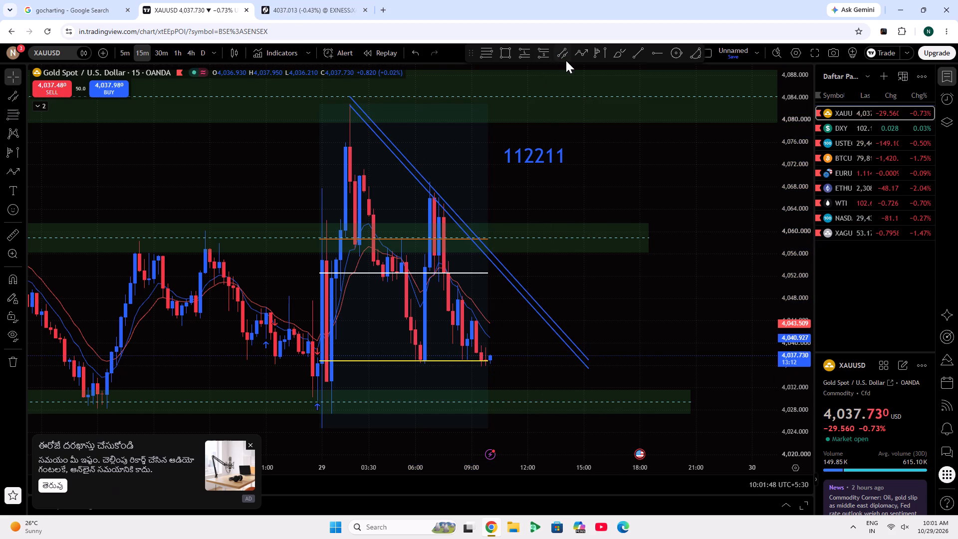
pyautogui.click(323, 425)
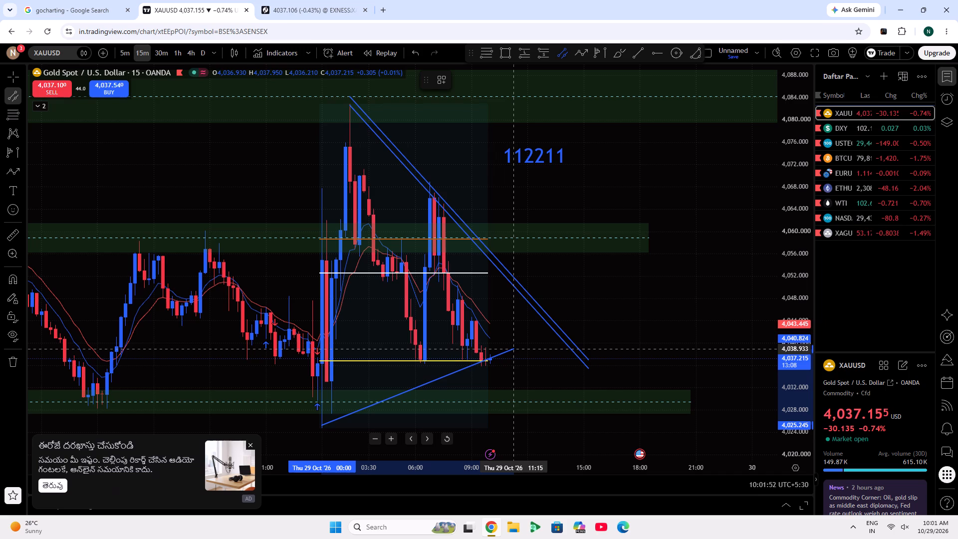
pyautogui.click(572, 338)
pyautogui.click(575, 343)
pyautogui.click(630, 311)
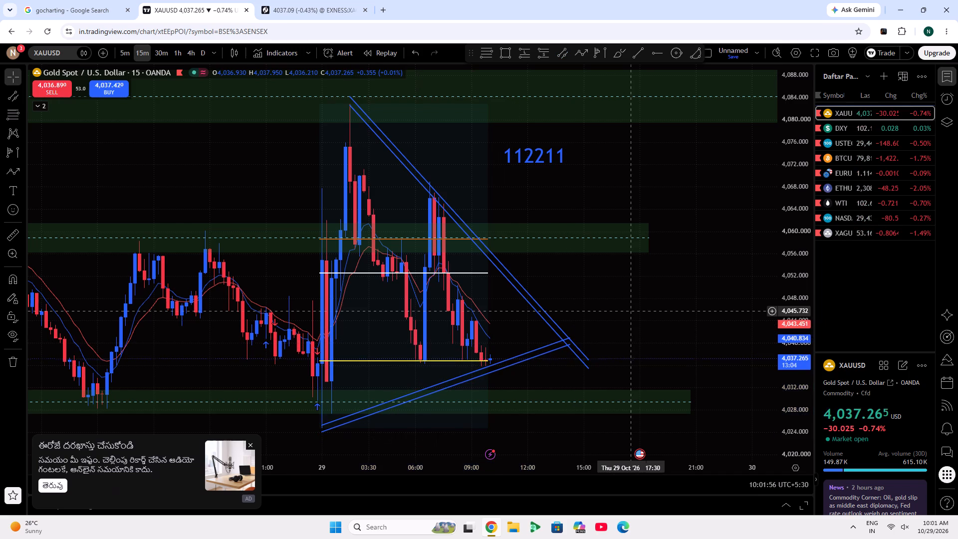
# Switch the gold chart to the 5-minute timeframe and examine the candles against the two converging channels.
pyautogui.scroll(6, 533, 378)
pyautogui.click(119, 54)
pyautogui.scroll(-5, 563, 320)
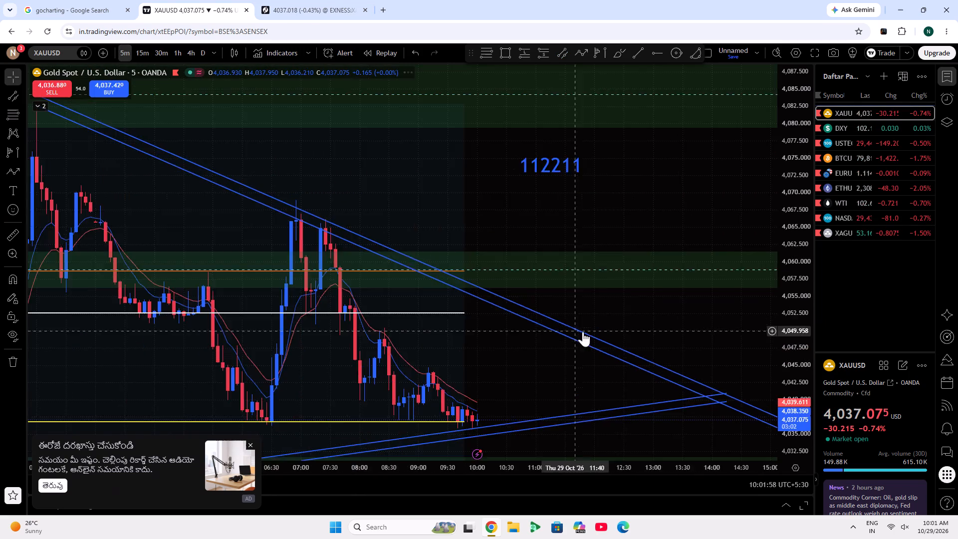
pyautogui.scroll(-5, 583, 331)
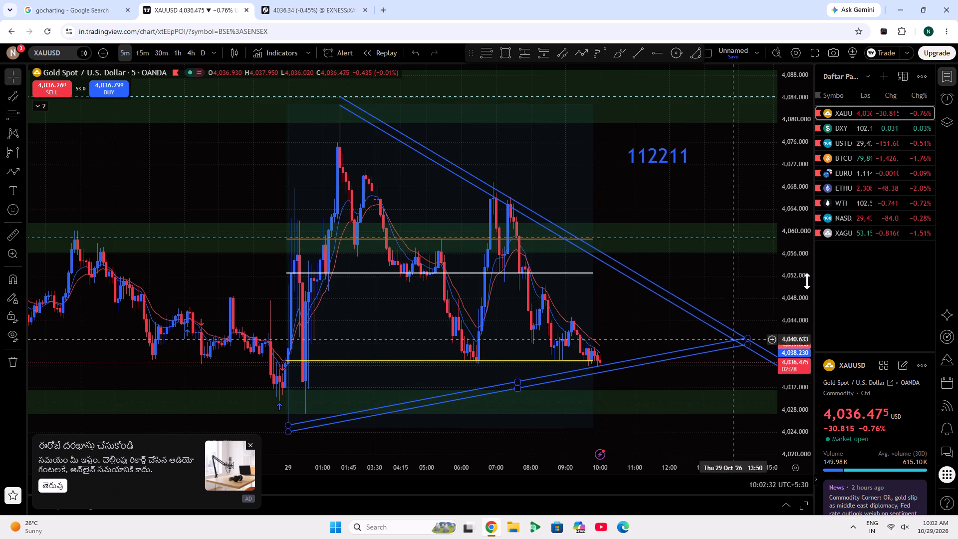
pyautogui.doubleClick(797, 266)
pyautogui.scroll(5, 650, 281)
pyautogui.scroll(-4, 650, 281)
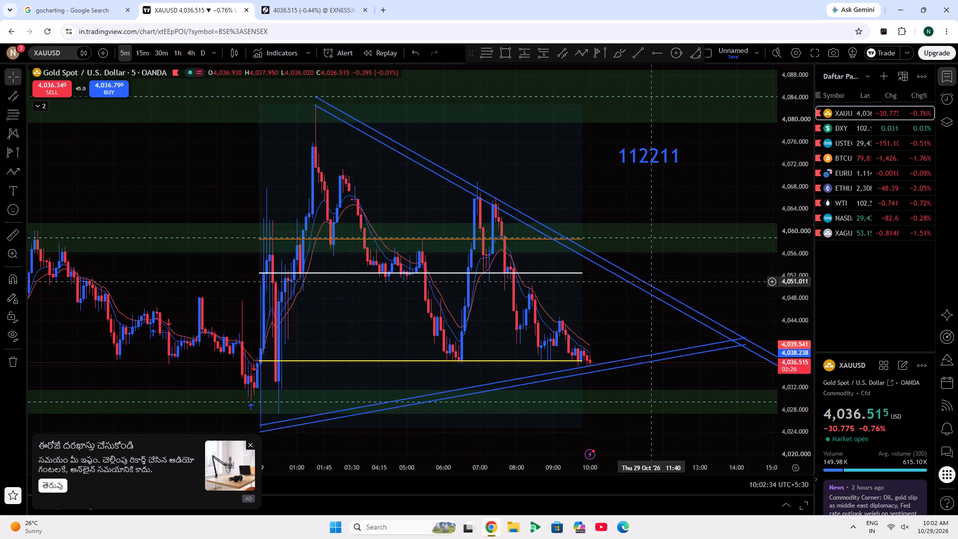
pyautogui.moveTo(637, 345); pyautogui.dragTo(696, 333)
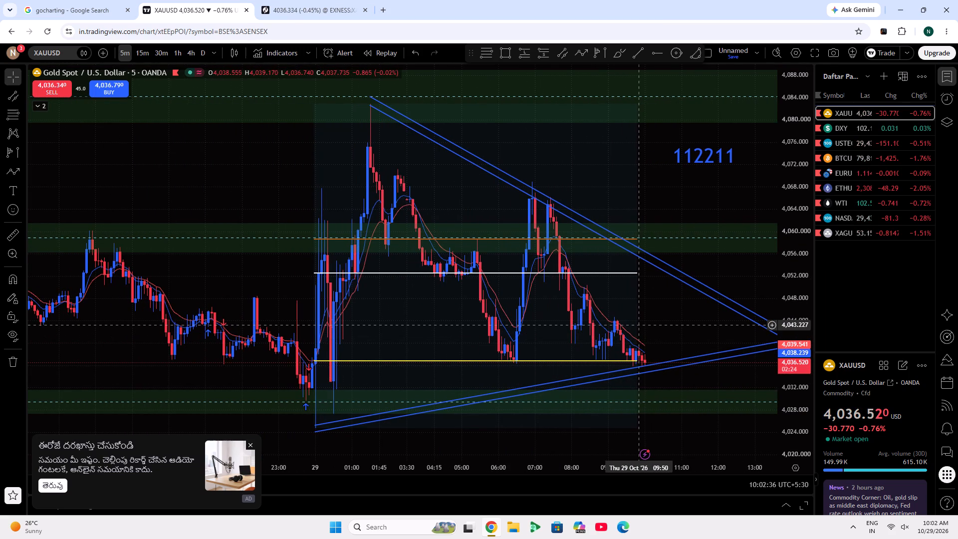
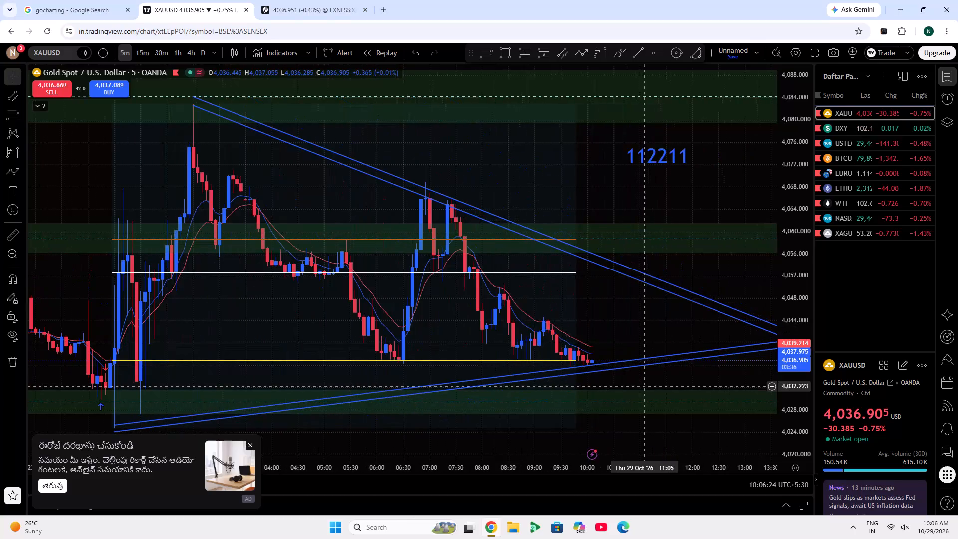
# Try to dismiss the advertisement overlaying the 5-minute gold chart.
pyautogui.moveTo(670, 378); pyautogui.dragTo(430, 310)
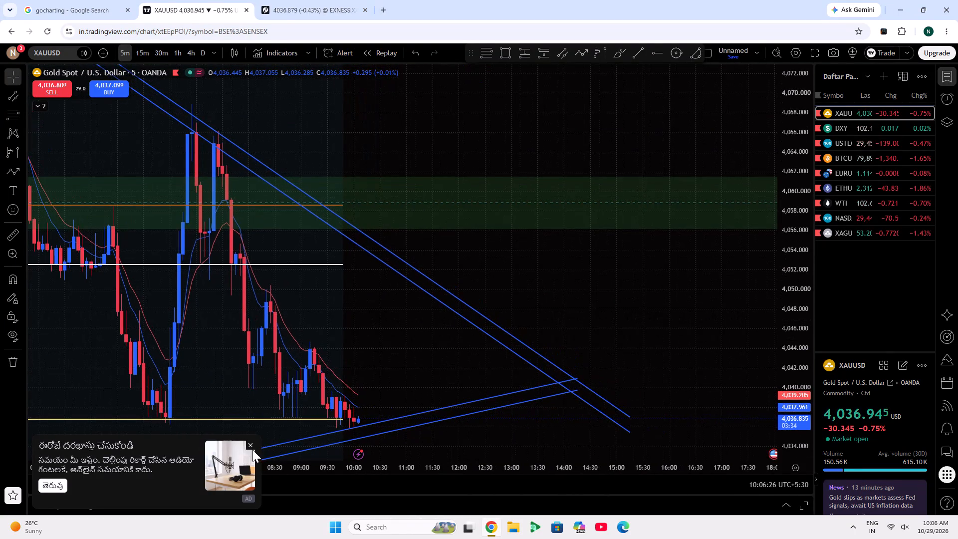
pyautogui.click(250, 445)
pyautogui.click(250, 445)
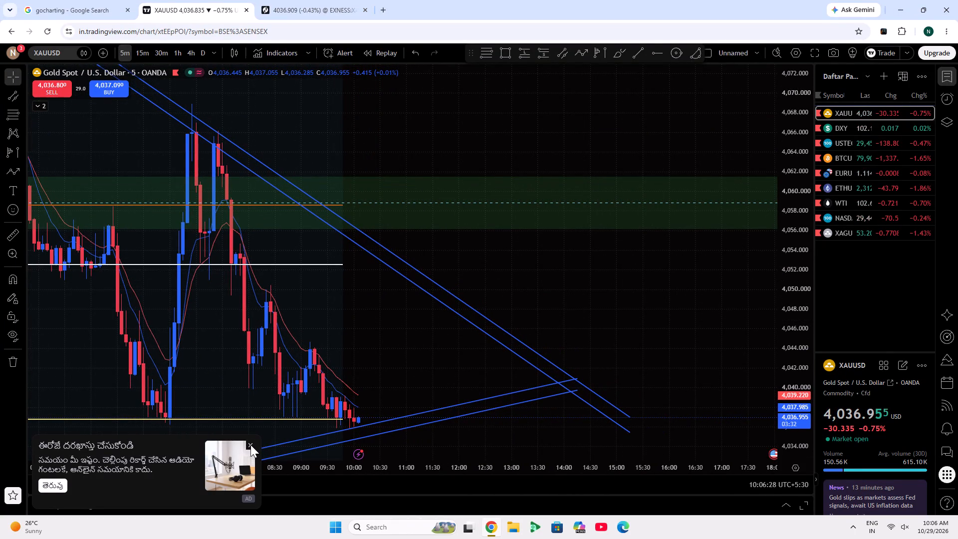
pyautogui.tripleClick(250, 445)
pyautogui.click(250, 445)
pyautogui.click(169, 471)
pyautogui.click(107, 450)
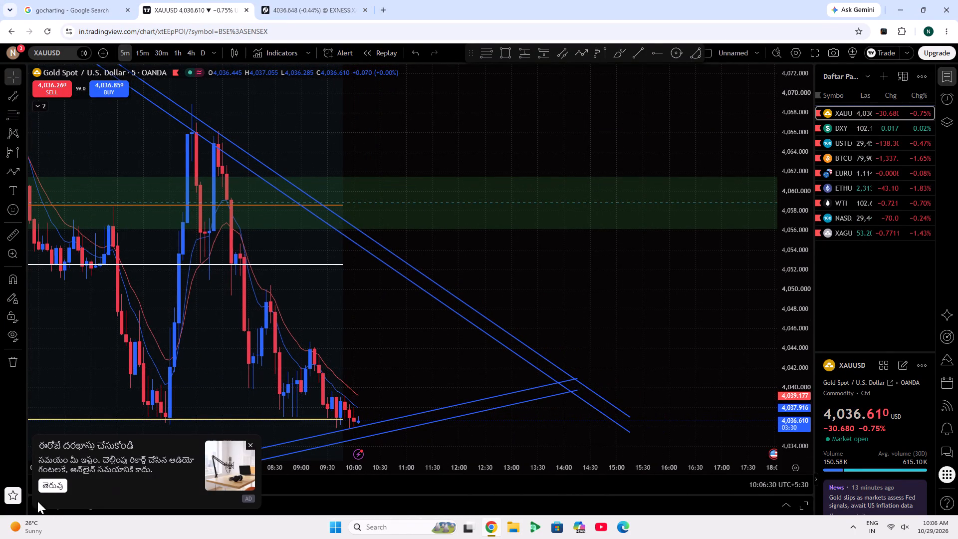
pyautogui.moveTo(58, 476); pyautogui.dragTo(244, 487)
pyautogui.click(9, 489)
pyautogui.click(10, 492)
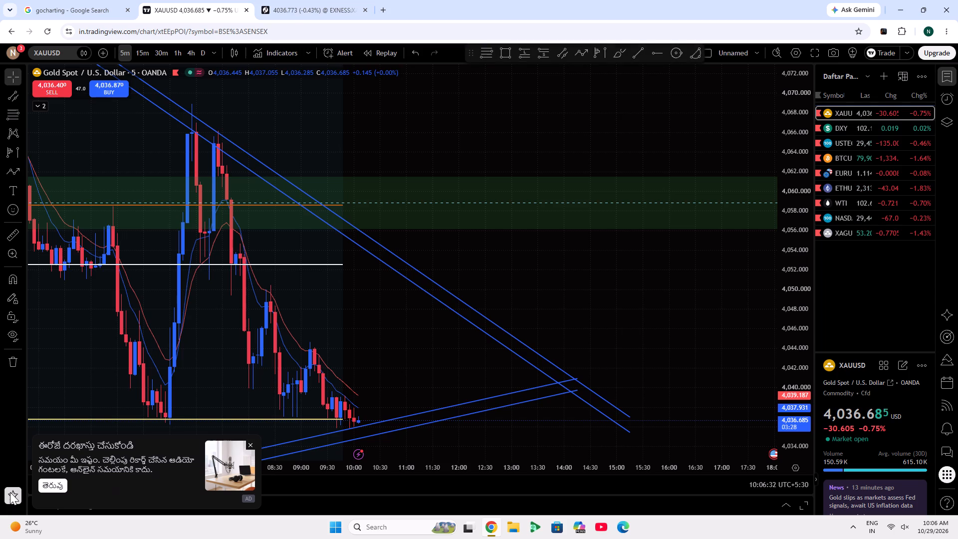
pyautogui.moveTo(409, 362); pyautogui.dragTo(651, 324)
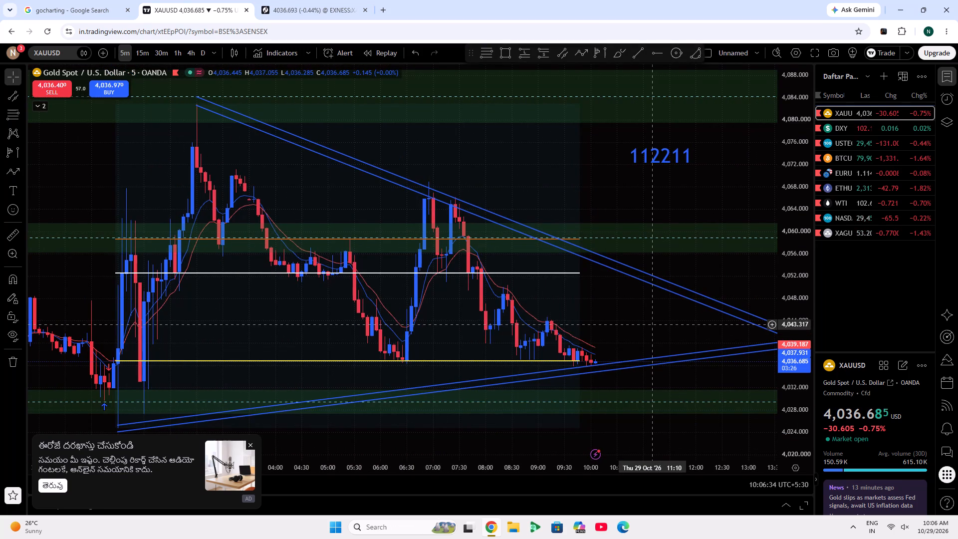
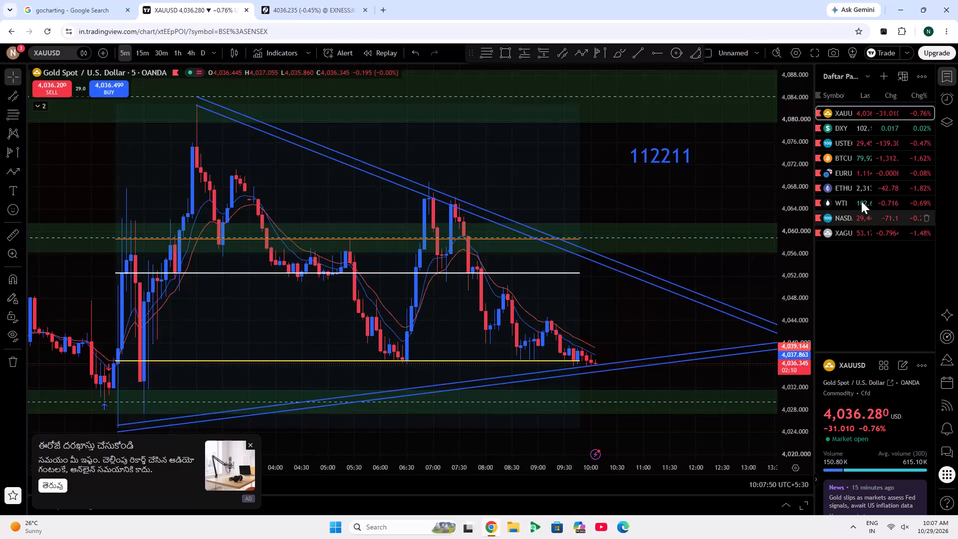
# Open BTCUSD from the watchlist and examine its recent 5-minute price action, including the latest sell-off.
pyautogui.click(843, 163)
pyautogui.scroll(-4, 645, 378)
pyautogui.scroll(-5, 699, 401)
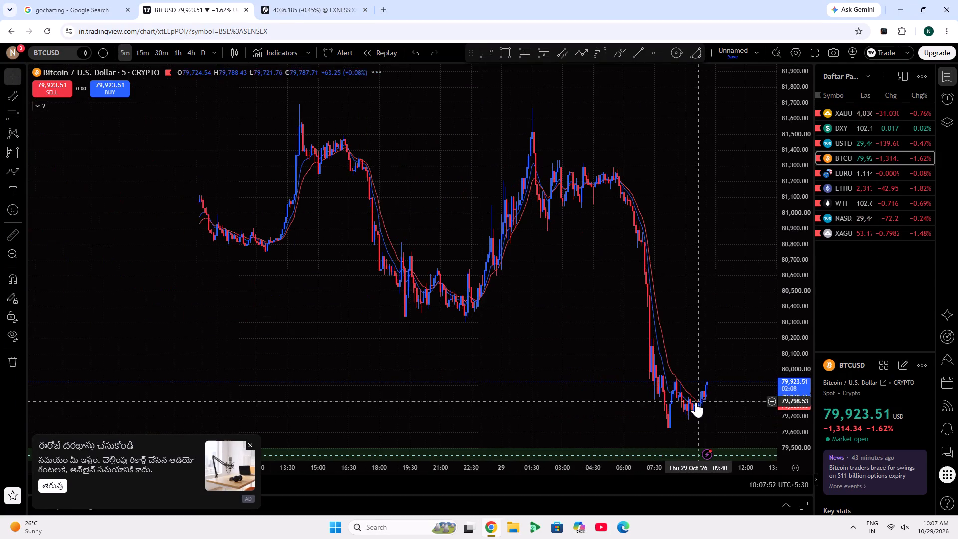
pyautogui.scroll(-5, 692, 404)
pyautogui.scroll(10, 659, 352)
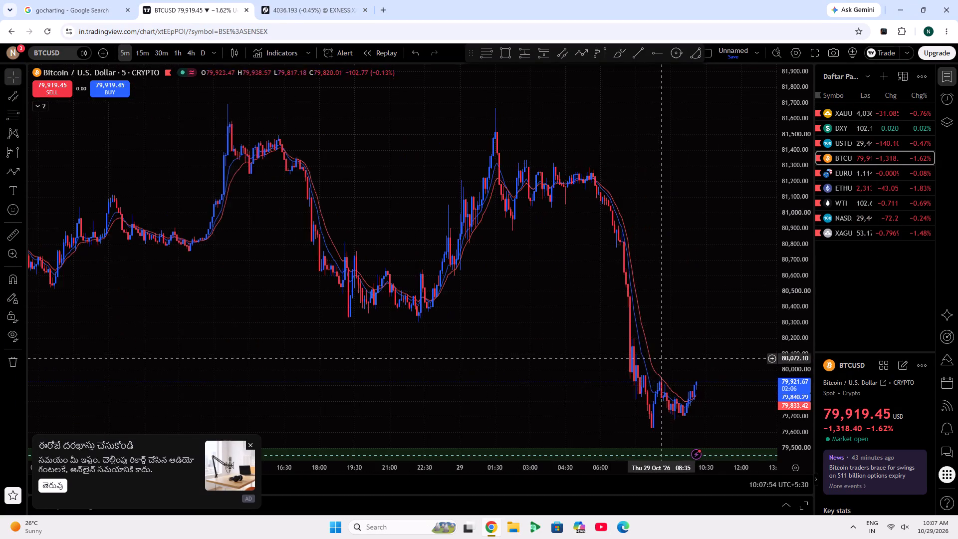
pyautogui.scroll(8, 662, 362)
pyautogui.moveTo(645, 361); pyautogui.dragTo(729, 302)
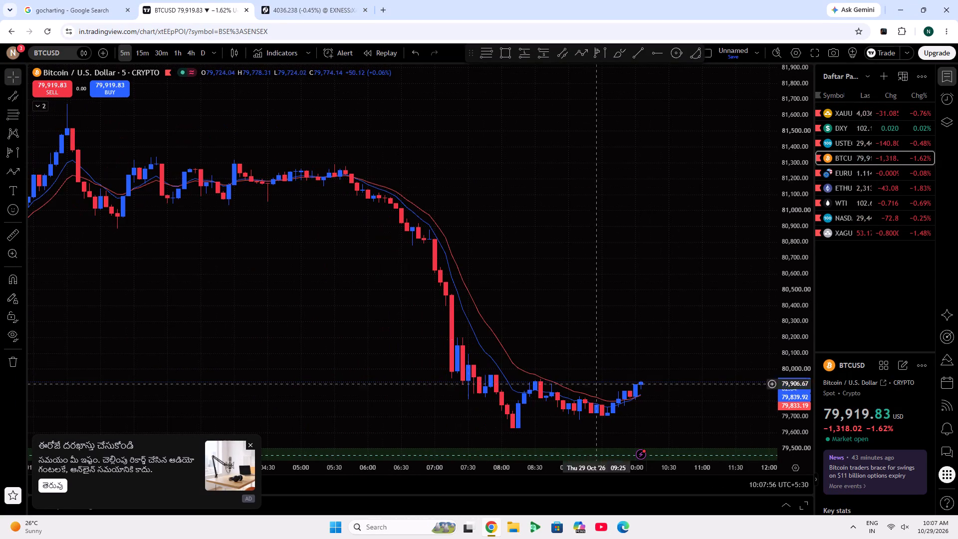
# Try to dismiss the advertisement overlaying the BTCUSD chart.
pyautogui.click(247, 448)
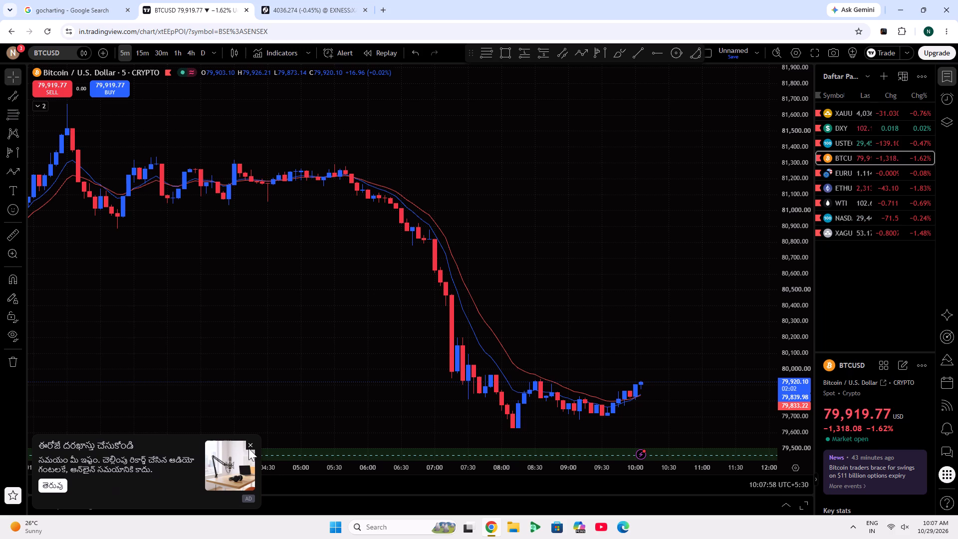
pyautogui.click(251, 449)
# Replace the old BTCUSD chart tab with the TradingView home page, reached through a Google search for tradingview.
pyautogui.click(376, 6)
pyautogui.click(383, 9)
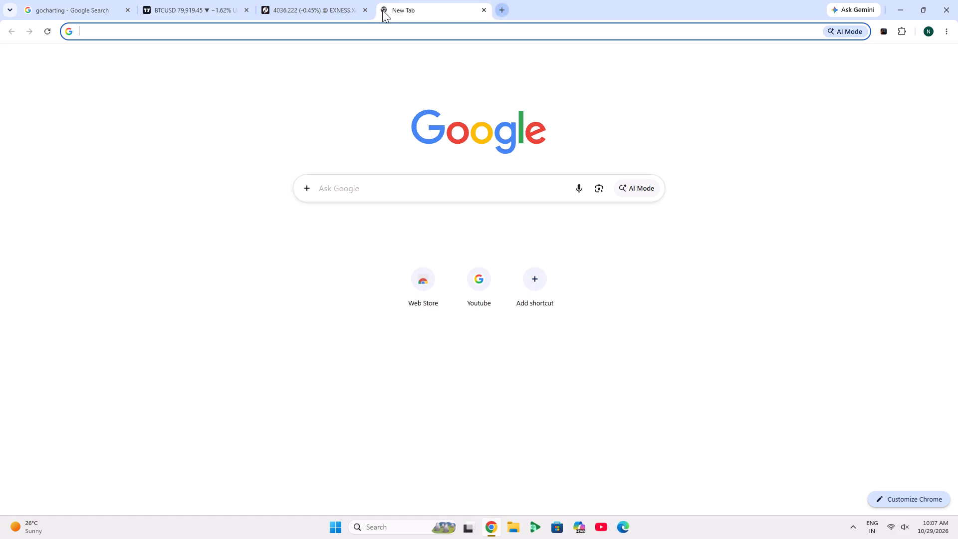
pyautogui.click(376, 184)
pyautogui.click(360, 232)
pyautogui.middleClick(221, 0)
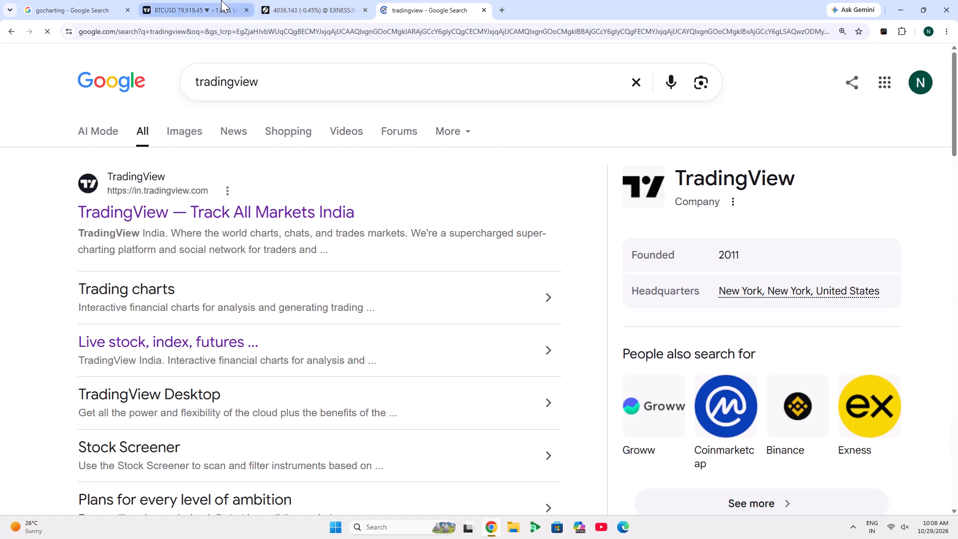
pyautogui.click(531, 86)
pyautogui.click(312, 0)
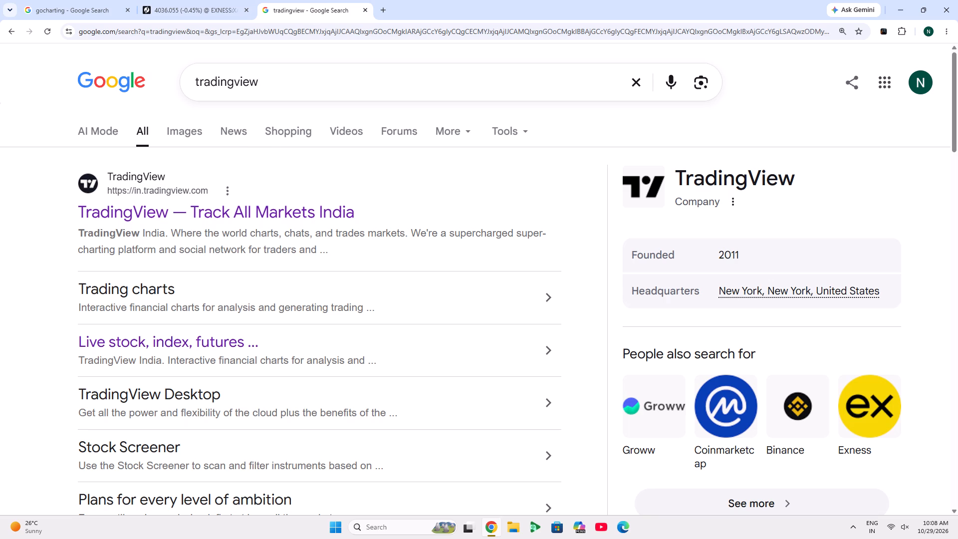
pyautogui.click(163, 209)
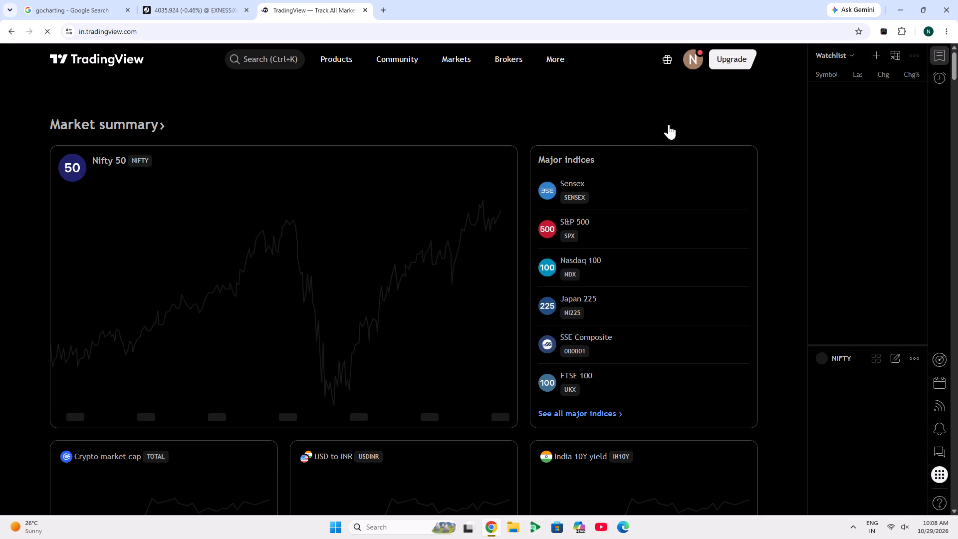
# Open the full XAUUSD chart from the TradingView home page's watchlist.
pyautogui.click(844, 99)
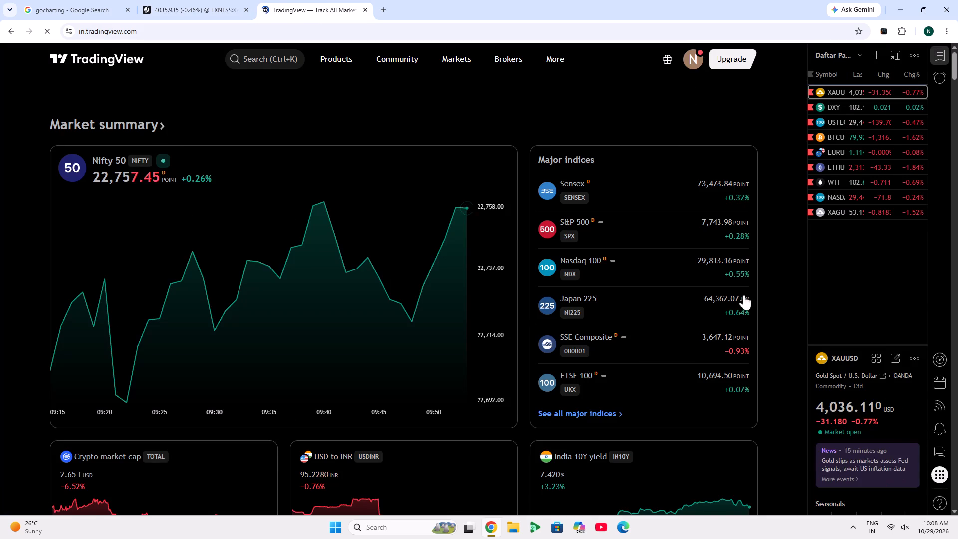
pyautogui.click(730, 292)
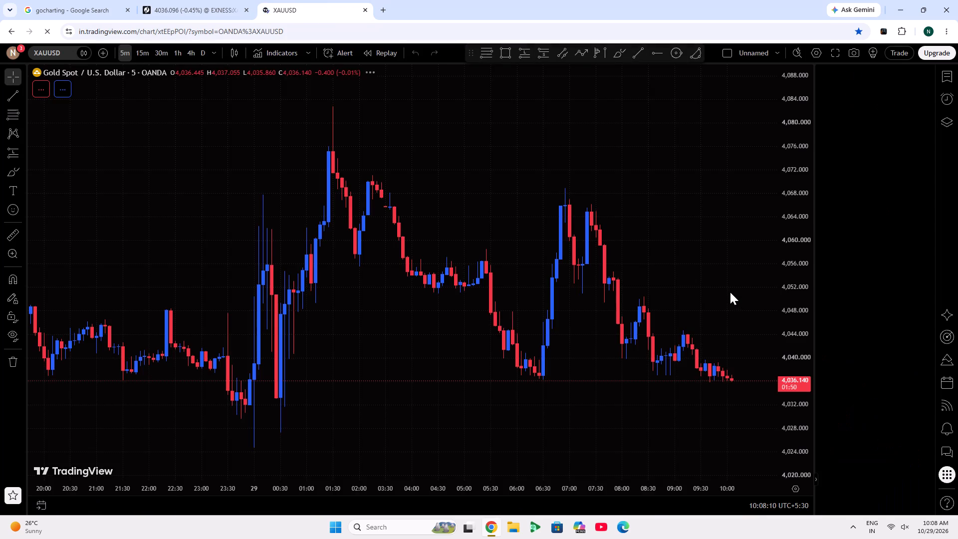
# Examine the 5-minute XAUUSD chart's converging channels, from the session high to where they meet ahead of price.
pyautogui.scroll(6, 730, 292)
pyautogui.scroll(-10, 730, 292)
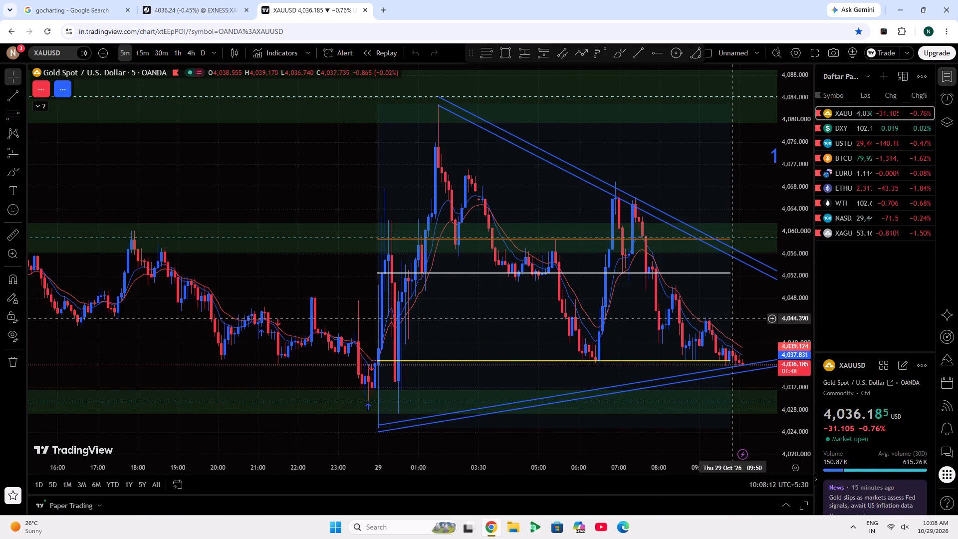
pyautogui.moveTo(774, 292); pyautogui.dragTo(456, 241)
pyautogui.doubleClick(776, 268)
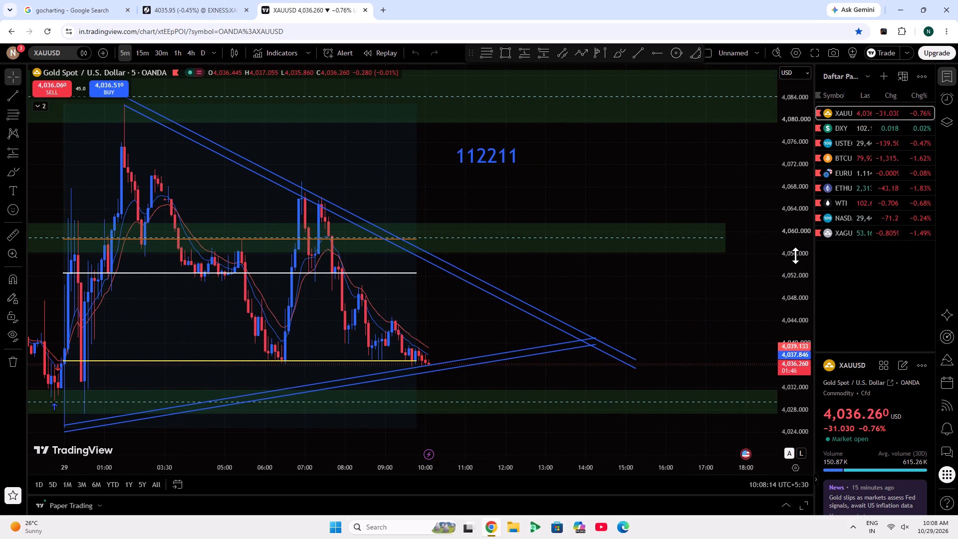
pyautogui.doubleClick(795, 256)
pyautogui.scroll(-6, 713, 266)
pyautogui.scroll(10, 652, 314)
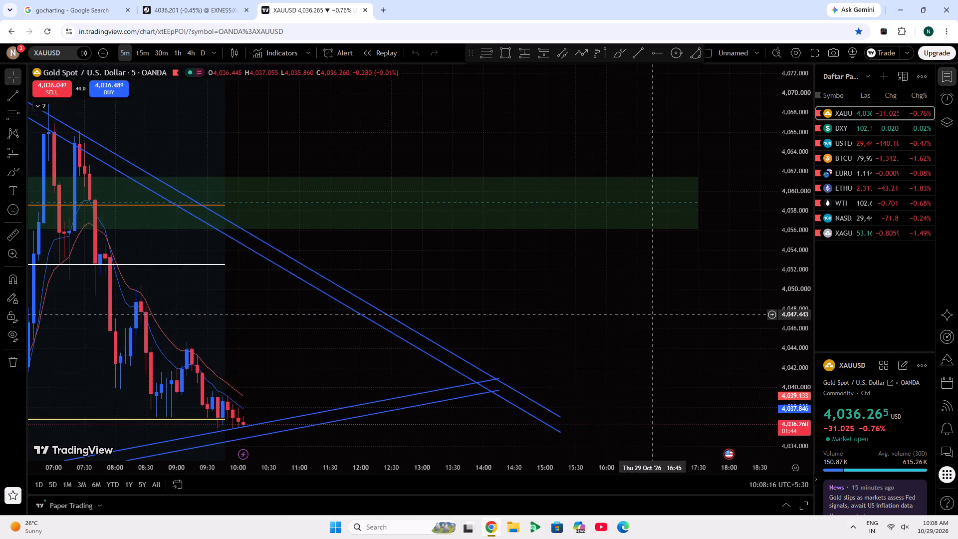
pyautogui.moveTo(560, 282); pyautogui.dragTo(901, 351)
pyautogui.scroll(-4, 672, 410)
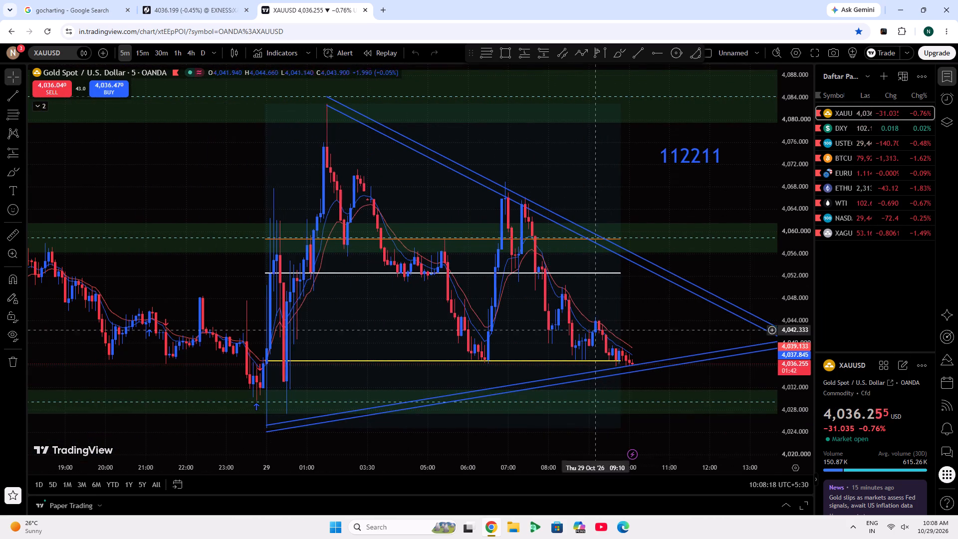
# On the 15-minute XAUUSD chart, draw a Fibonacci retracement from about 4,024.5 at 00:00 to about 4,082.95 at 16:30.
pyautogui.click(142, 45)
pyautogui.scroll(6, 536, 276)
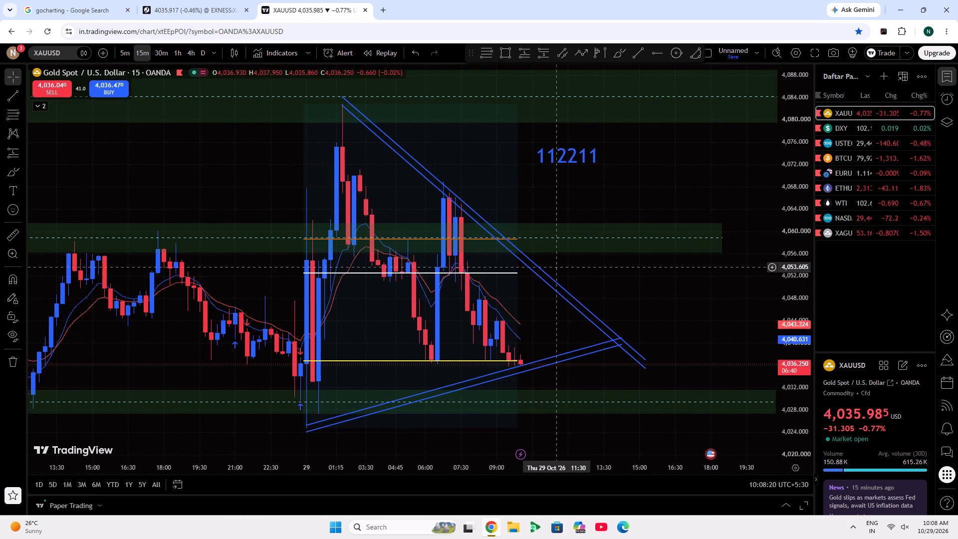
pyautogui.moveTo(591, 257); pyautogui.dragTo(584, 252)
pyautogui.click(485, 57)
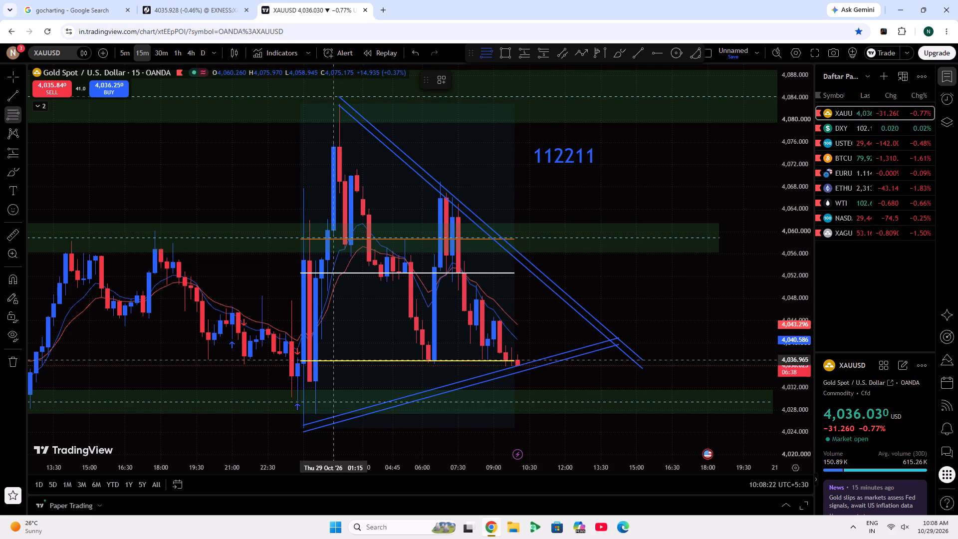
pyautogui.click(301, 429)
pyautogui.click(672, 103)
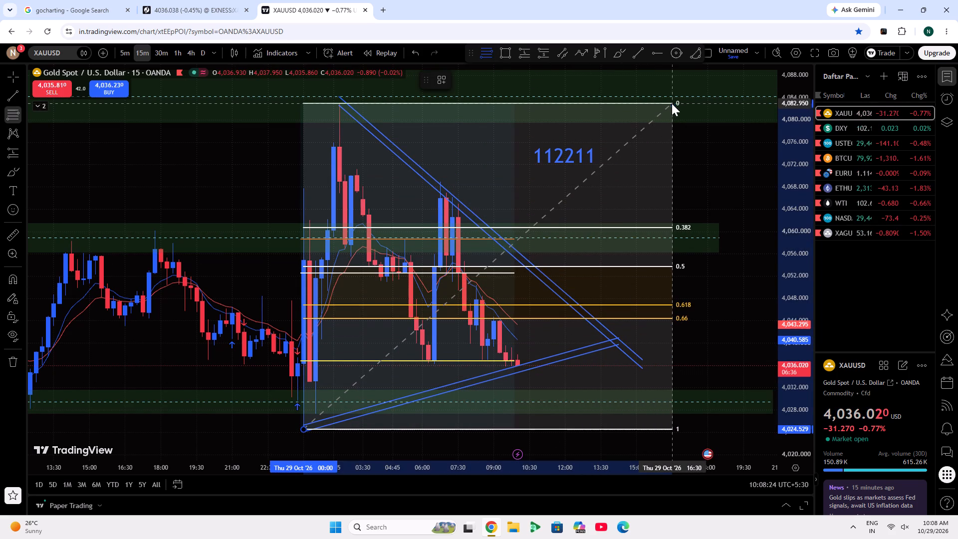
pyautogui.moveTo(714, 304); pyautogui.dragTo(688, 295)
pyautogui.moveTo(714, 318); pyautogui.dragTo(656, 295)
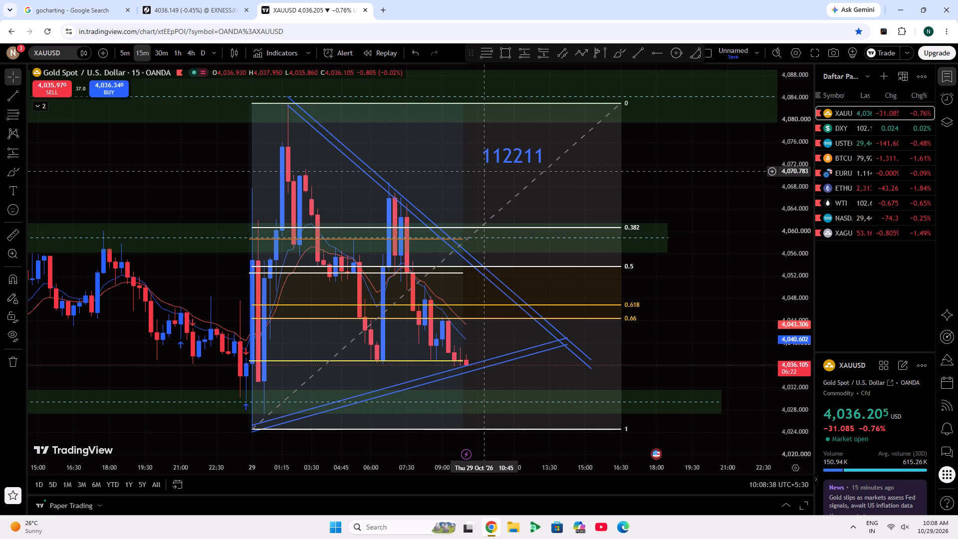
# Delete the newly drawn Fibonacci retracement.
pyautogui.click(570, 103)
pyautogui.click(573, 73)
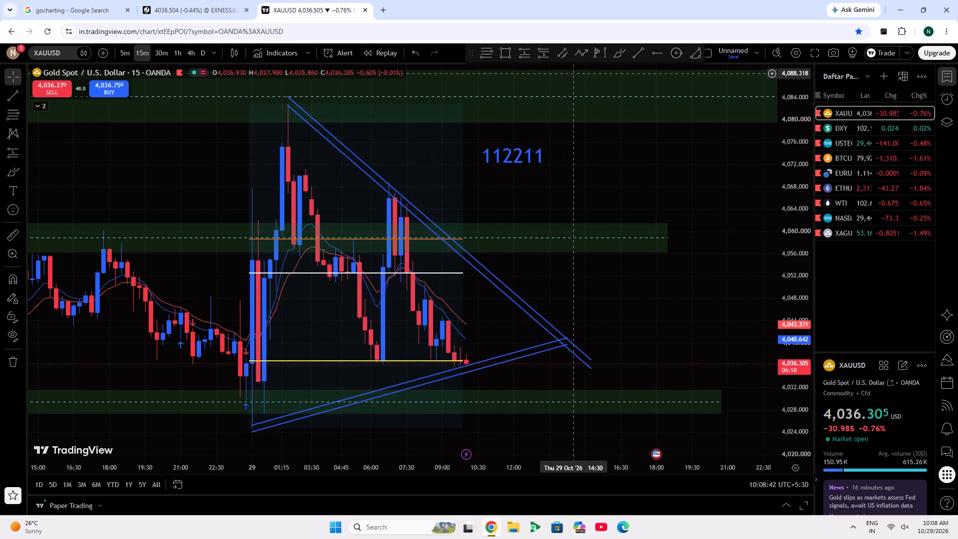
# Examine how the 15-minute gold price sits inside the converging channels and relative to the horizontal zones.
pyautogui.scroll(5, 531, 311)
pyautogui.moveTo(529, 314); pyautogui.dragTo(810, 261)
pyautogui.moveTo(810, 261); pyautogui.dragTo(803, 311)
pyautogui.moveTo(719, 358); pyautogui.dragTo(717, 347)
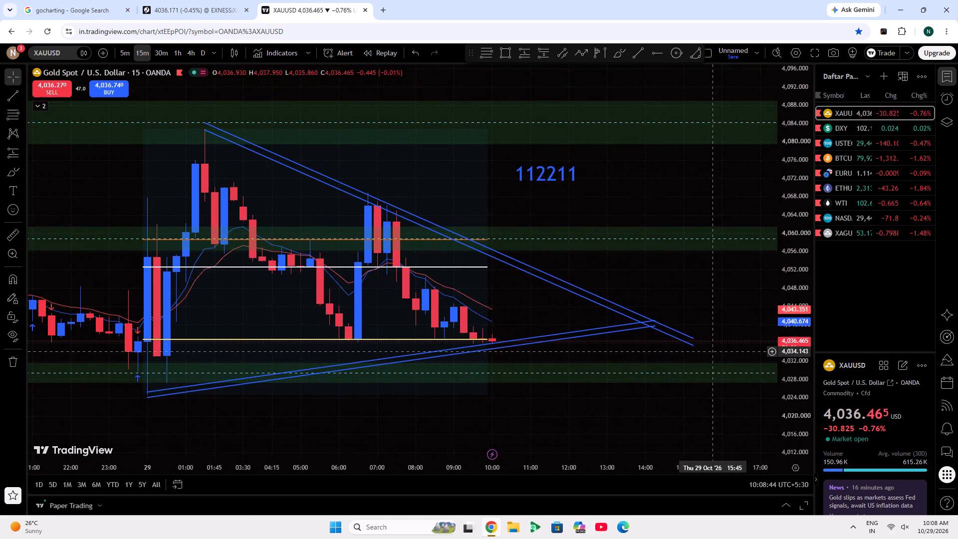
pyautogui.moveTo(717, 347); pyautogui.dragTo(721, 315)
pyautogui.doubleClick(792, 266)
pyautogui.scroll(-5, 764, 373)
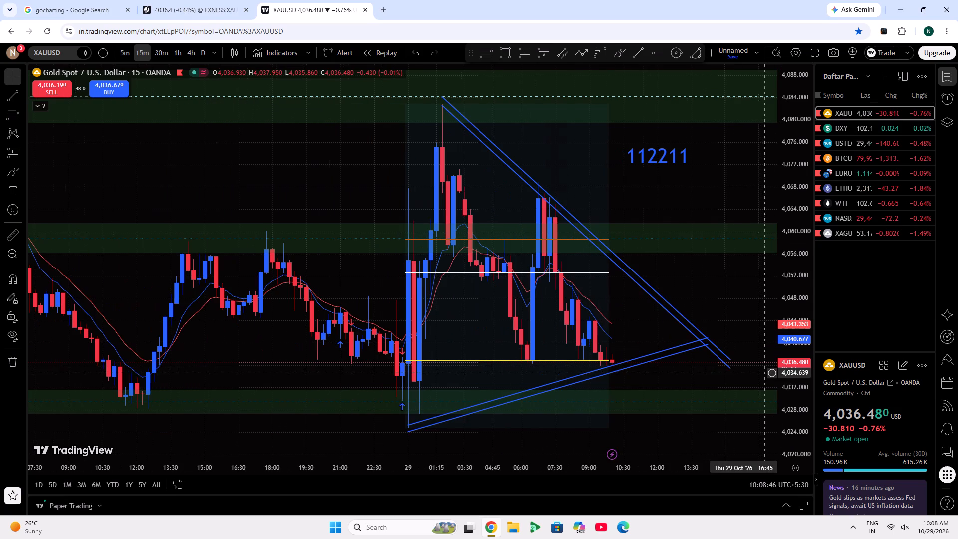
pyautogui.moveTo(728, 430); pyautogui.dragTo(572, 417)
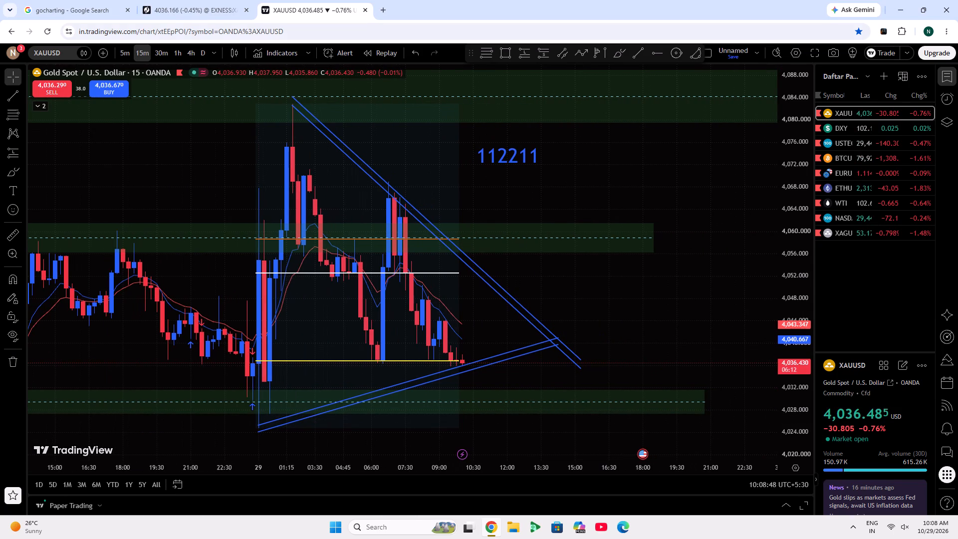
# On the 5-minute chart, measure the move from about 4,041.6 up to the descending channel at about 4,052.3, then clear the measurement.
pyautogui.click(128, 50)
pyautogui.scroll(-5, 468, 321)
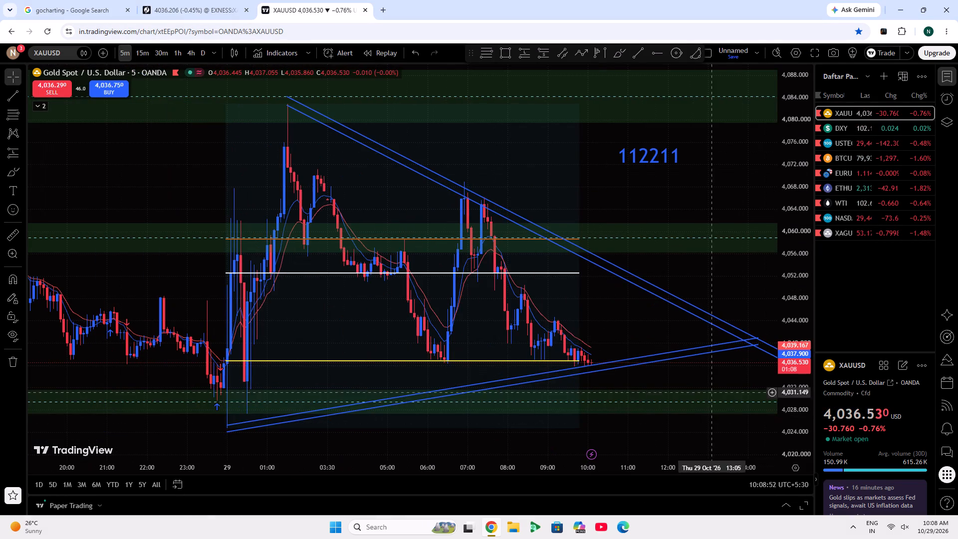
pyautogui.moveTo(660, 375); pyautogui.dragTo(672, 376)
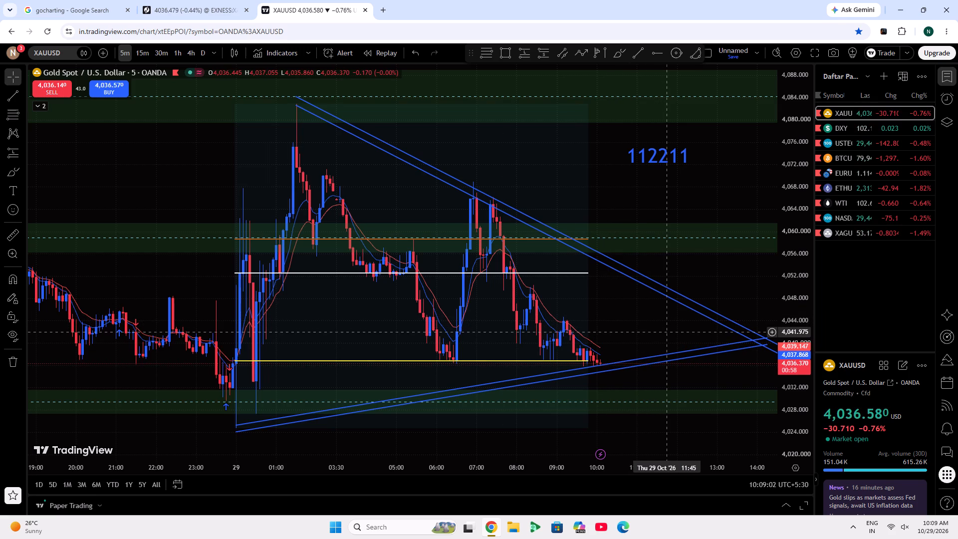
pyautogui.click(10, 233)
pyautogui.click(637, 334)
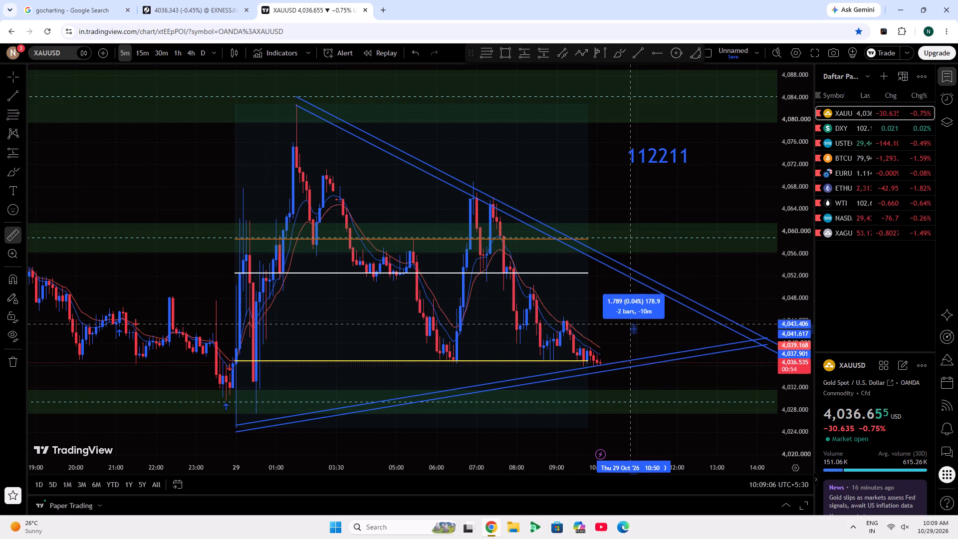
pyautogui.click(617, 274)
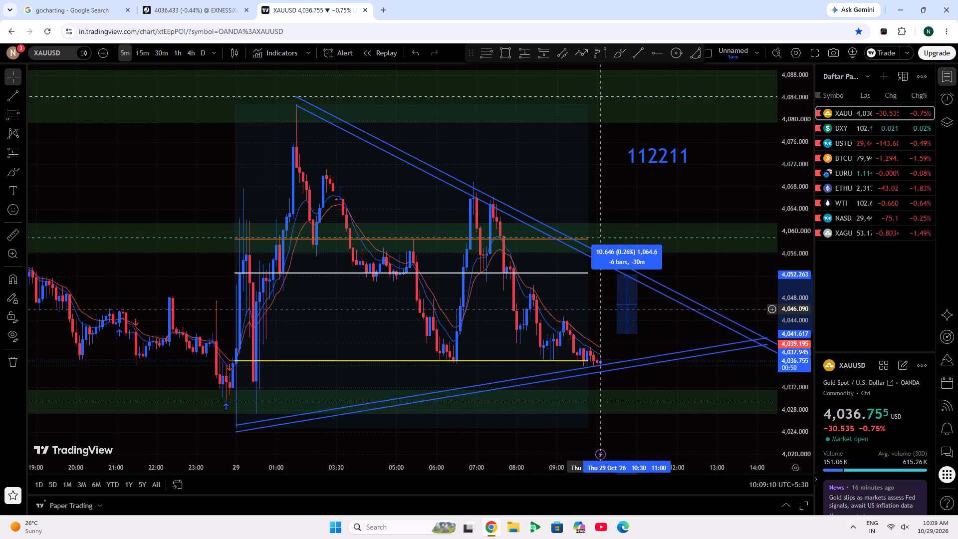
pyautogui.click(600, 309)
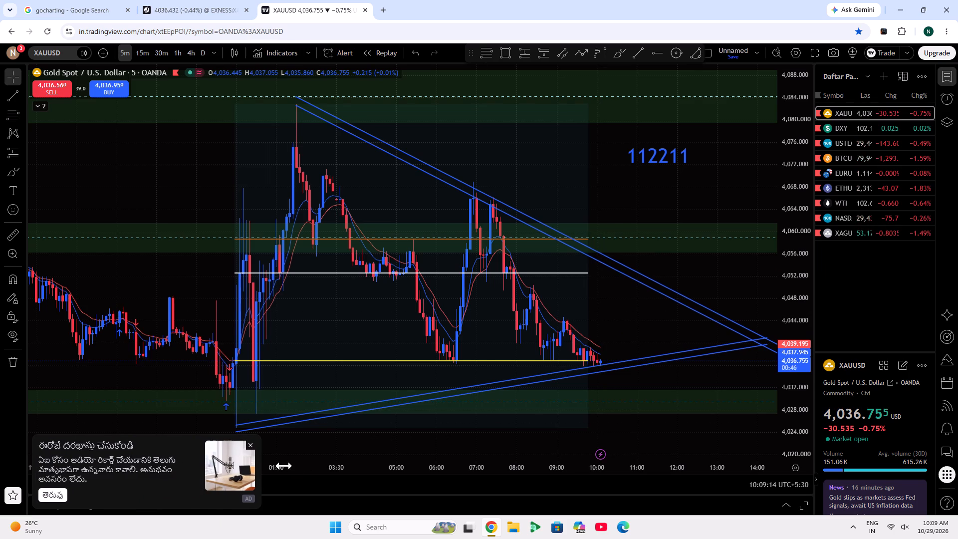
# Dismiss the advertisement overlaying the 5-minute gold chart.
pyautogui.click(249, 447)
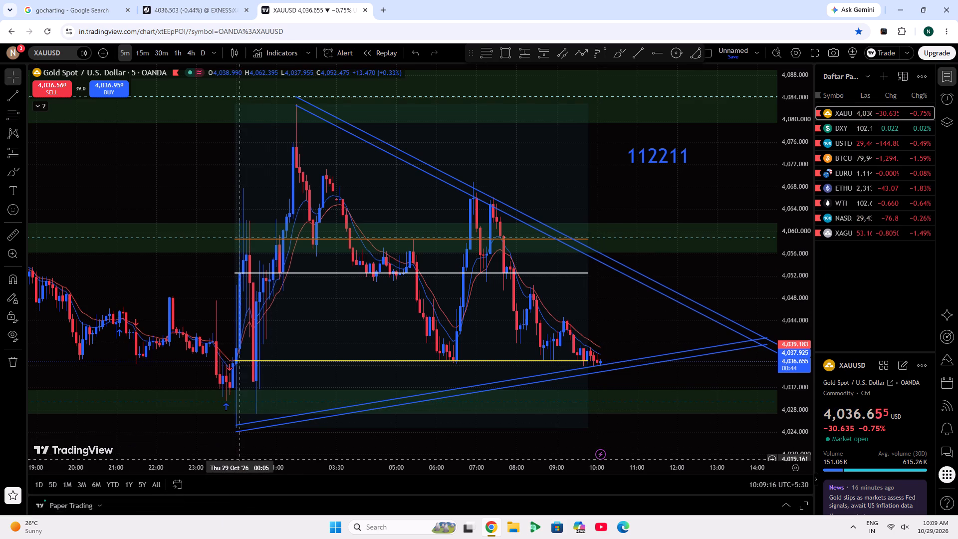
# Move the 112211 text label down to about the 4,066 level, closer to the descending channel.
pyautogui.moveTo(621, 311); pyautogui.dragTo(401, 298)
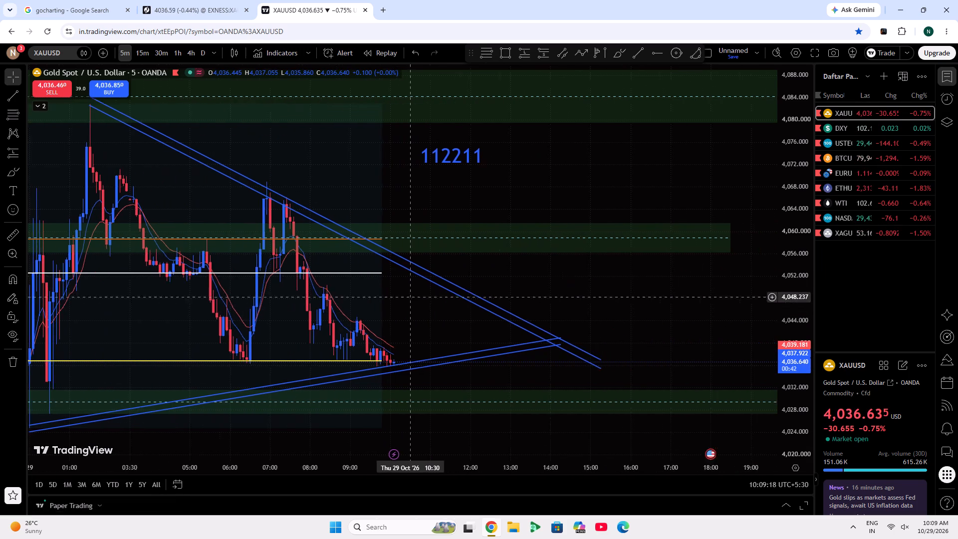
pyautogui.moveTo(401, 298); pyautogui.dragTo(593, 324)
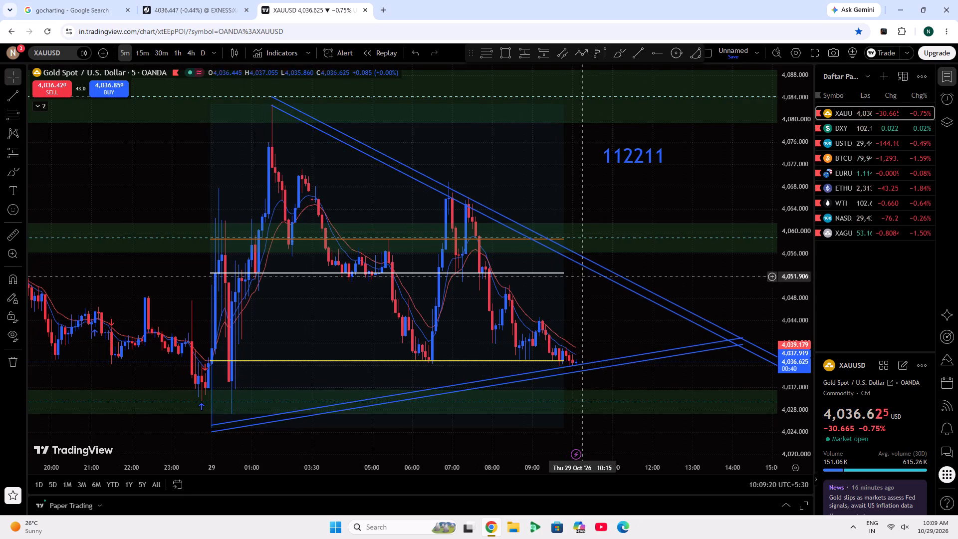
pyautogui.moveTo(661, 153); pyautogui.dragTo(633, 194)
pyautogui.click(610, 311)
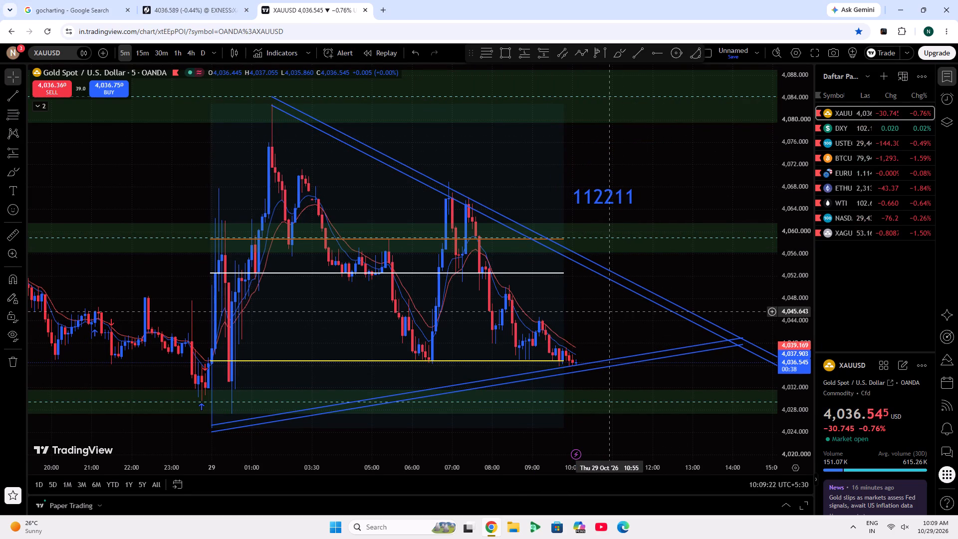
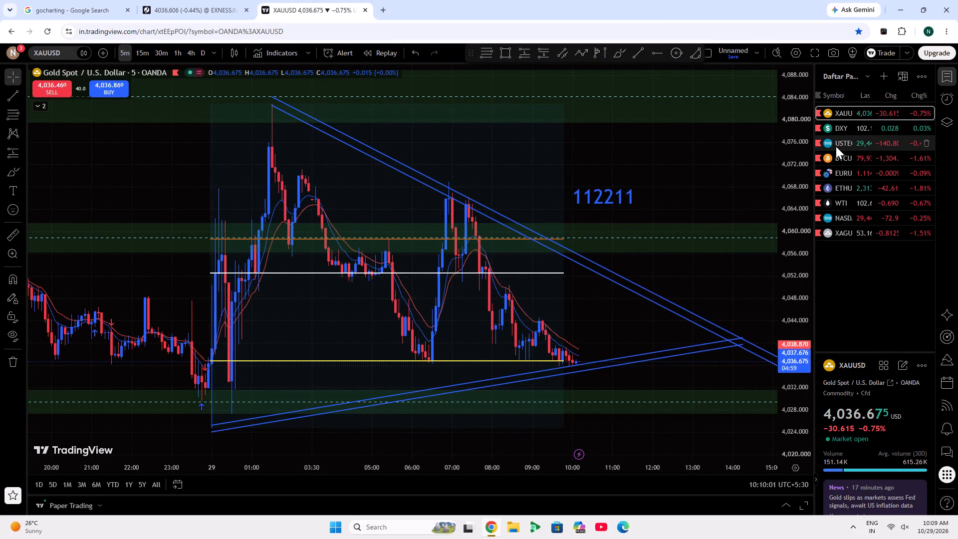
# Switch to the BTCUSD 5-minute chart, measure the drop from about 79,923 to about 79,515, then clear the measurement.
pyautogui.click(851, 160)
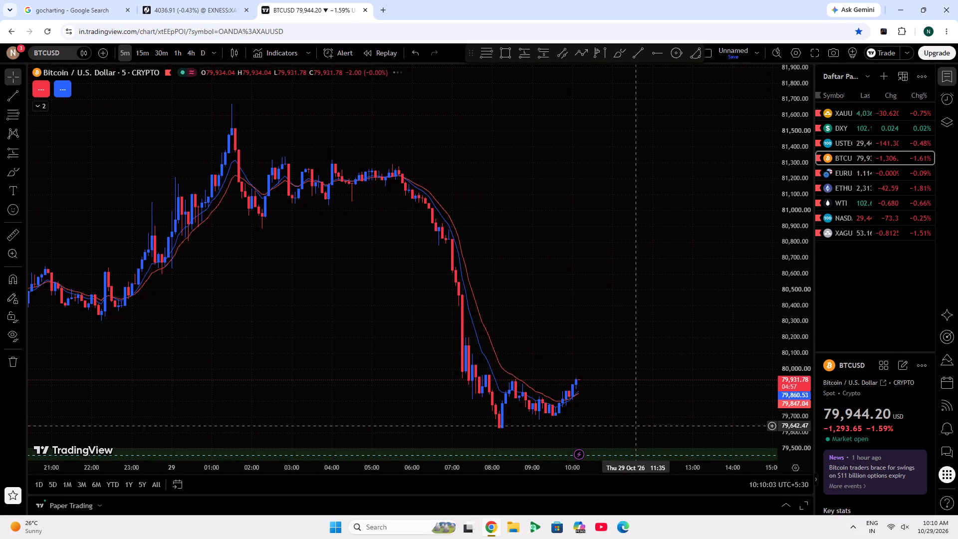
pyautogui.moveTo(652, 430); pyautogui.dragTo(385, 345)
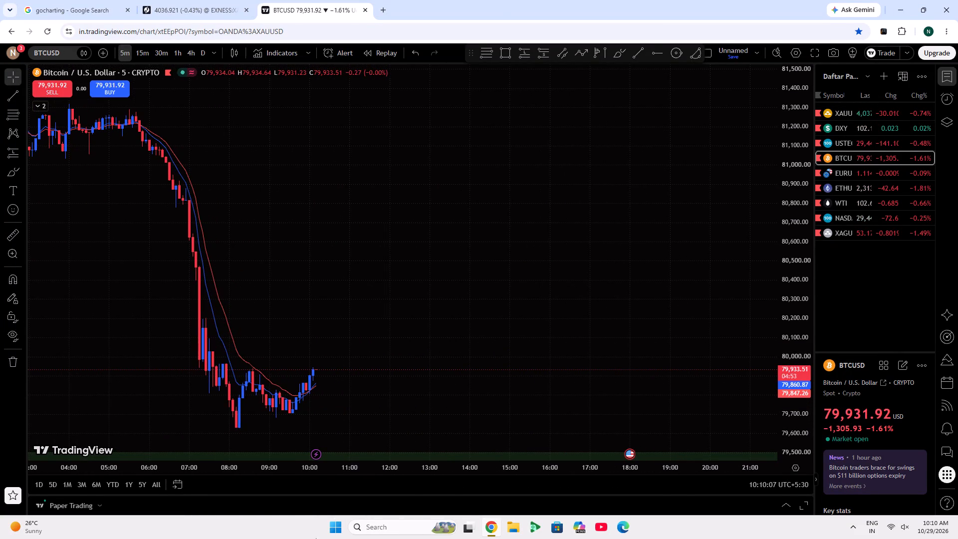
pyautogui.scroll(-5, 494, 0)
pyautogui.click(14, 235)
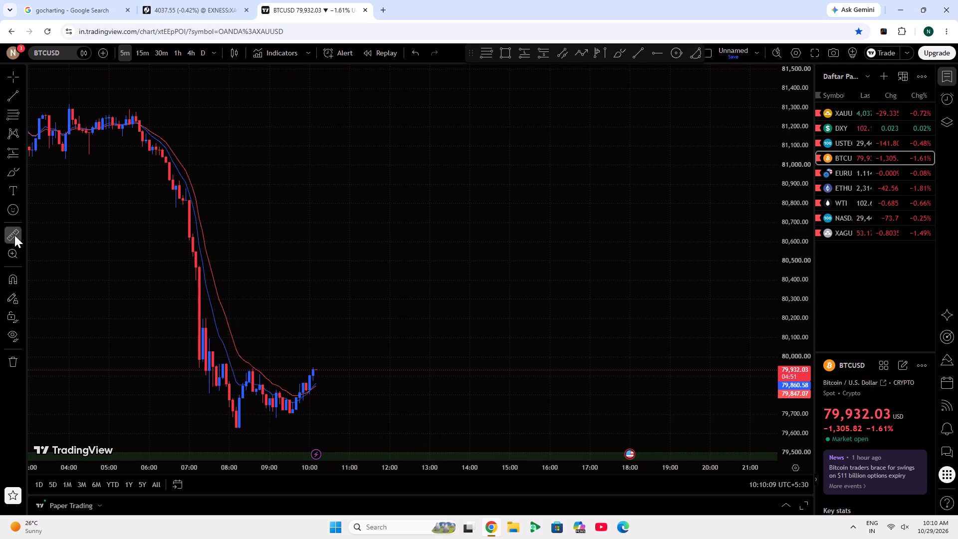
pyautogui.click(461, 371)
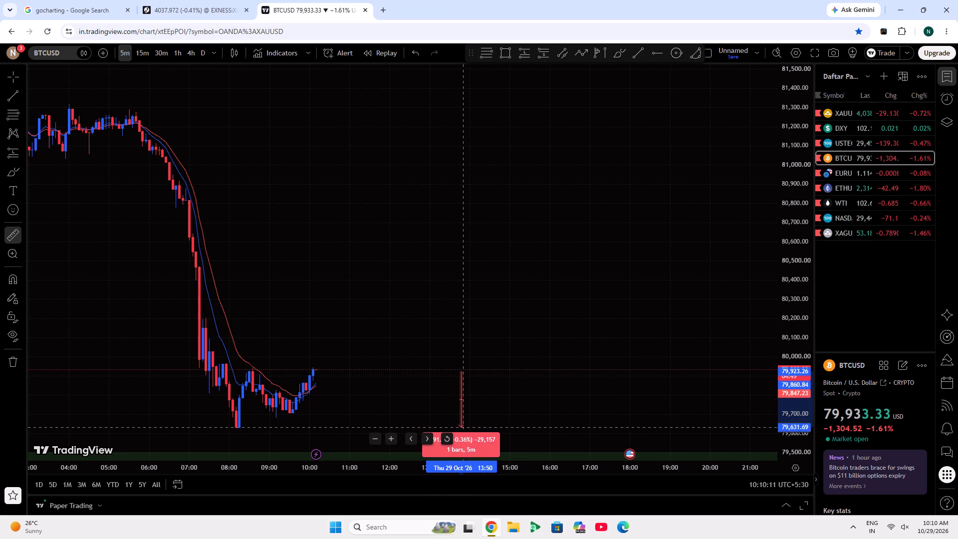
pyautogui.click(460, 450)
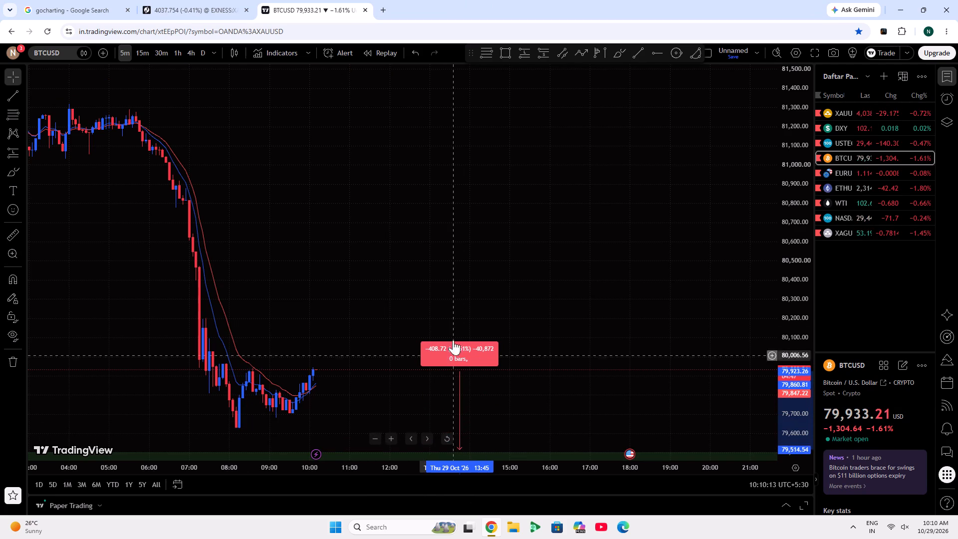
pyautogui.click(454, 328)
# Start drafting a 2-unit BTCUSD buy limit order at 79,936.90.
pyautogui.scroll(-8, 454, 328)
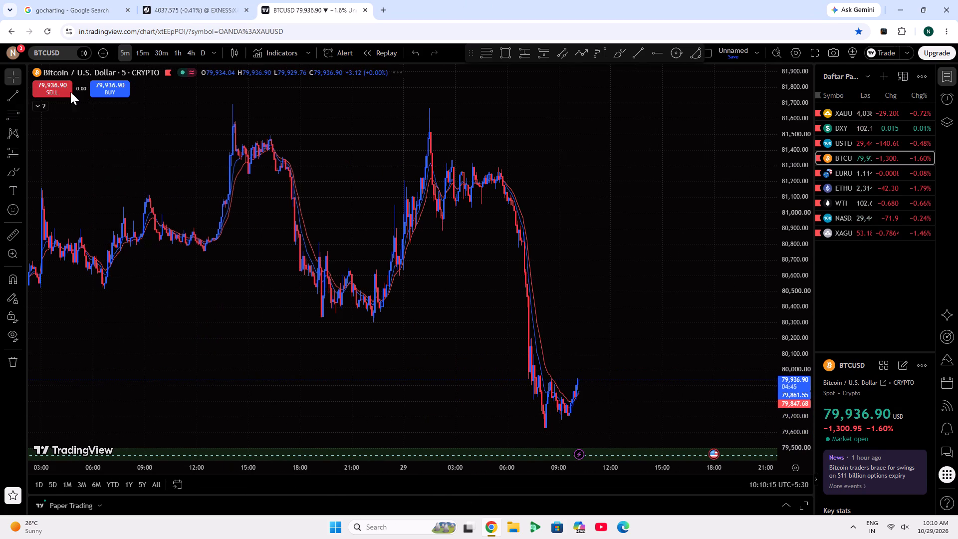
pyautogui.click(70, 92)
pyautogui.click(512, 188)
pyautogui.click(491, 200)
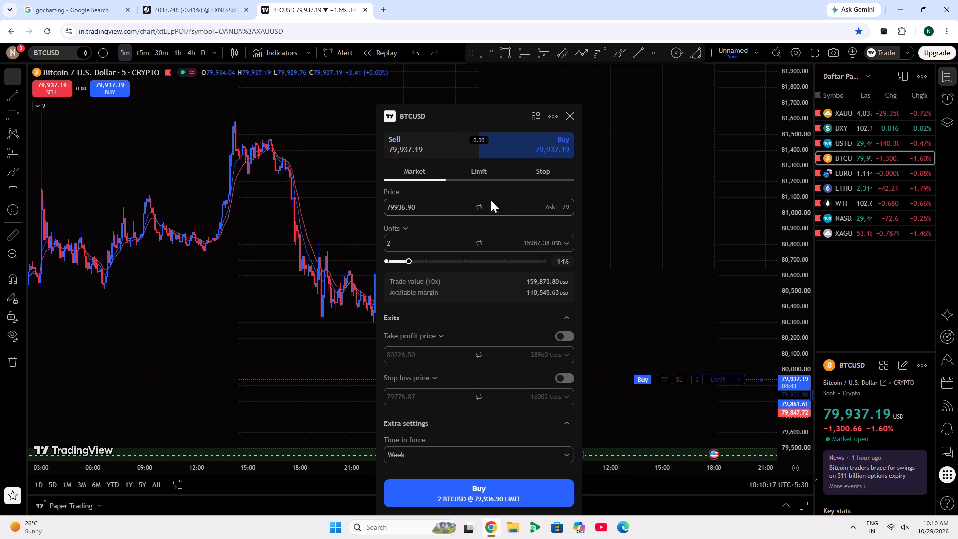
# Move the 112211 text label on the BTCUSD chart back to about 08:00 on 29 October, near the 81,000 level.
pyautogui.moveTo(674, 143); pyautogui.dragTo(652, 139)
pyautogui.moveTo(809, 250); pyautogui.dragTo(796, 329)
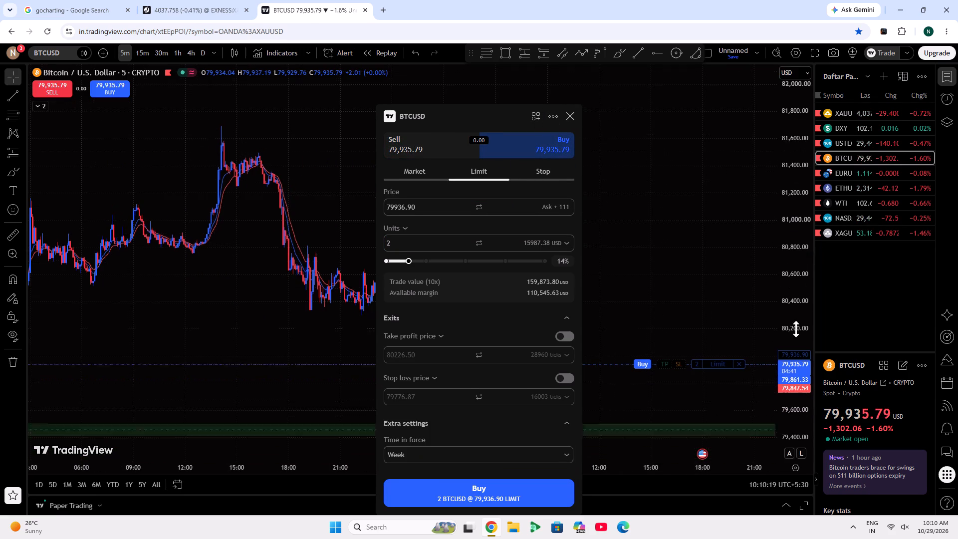
pyautogui.moveTo(796, 329); pyautogui.dragTo(795, 329)
pyautogui.moveTo(700, 292); pyautogui.dragTo(613, 291)
pyautogui.click(772, 233)
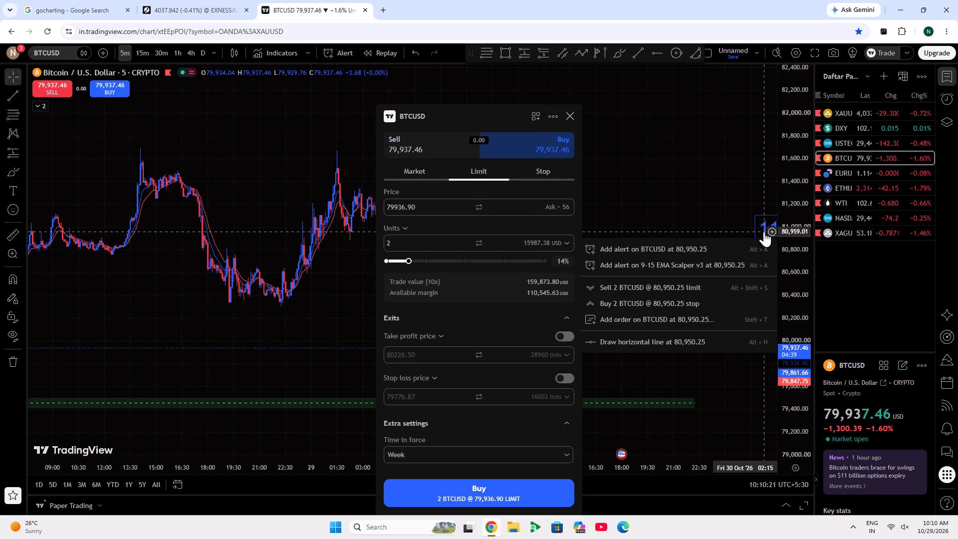
pyautogui.moveTo(764, 232); pyautogui.dragTo(455, 230)
pyautogui.click(672, 201)
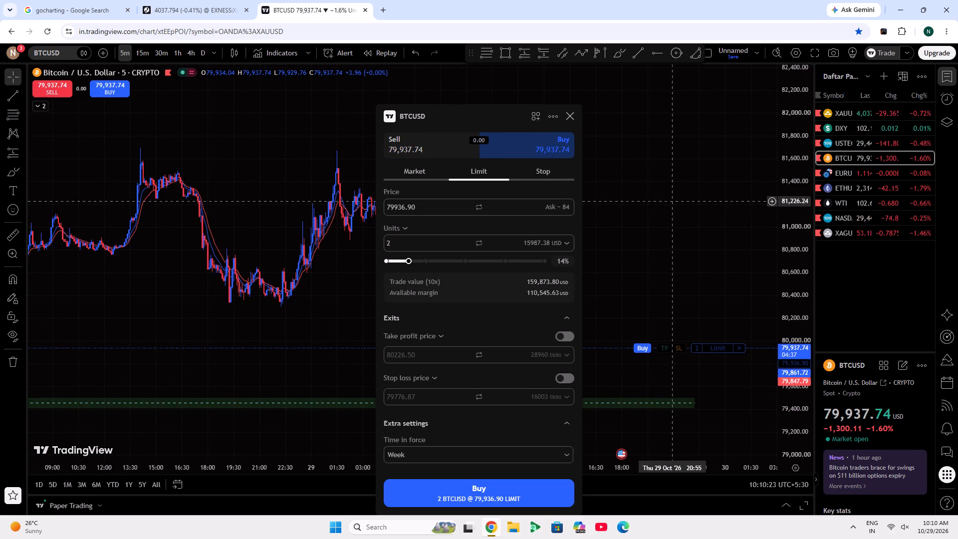
pyautogui.moveTo(689, 225); pyautogui.dragTo(844, 251)
pyautogui.doubleClick(801, 240)
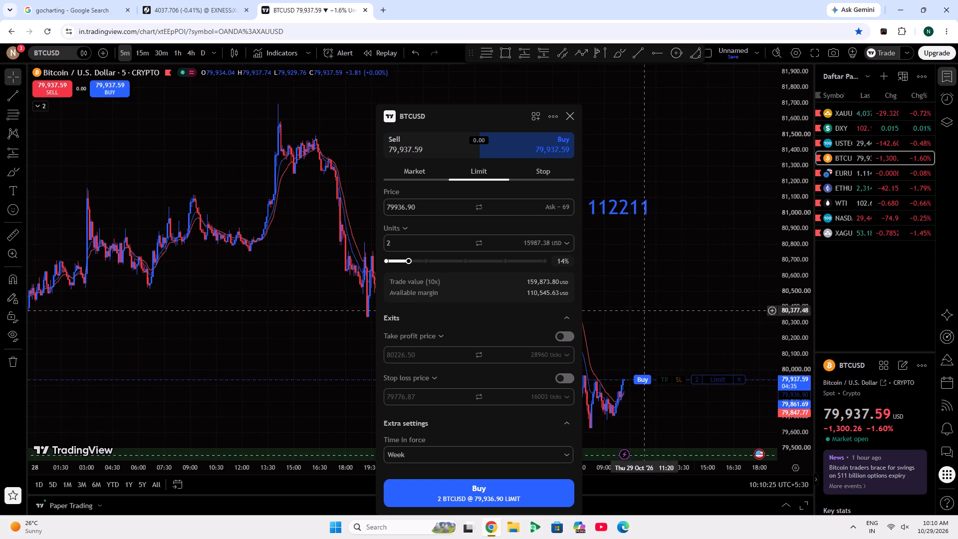
pyautogui.scroll(5, 633, 315)
pyautogui.moveTo(624, 335); pyautogui.dragTo(788, 302)
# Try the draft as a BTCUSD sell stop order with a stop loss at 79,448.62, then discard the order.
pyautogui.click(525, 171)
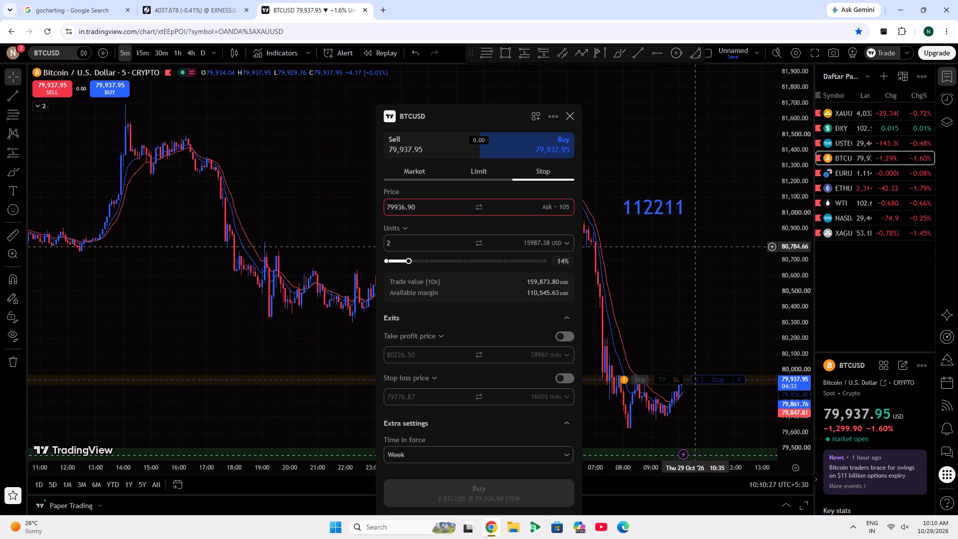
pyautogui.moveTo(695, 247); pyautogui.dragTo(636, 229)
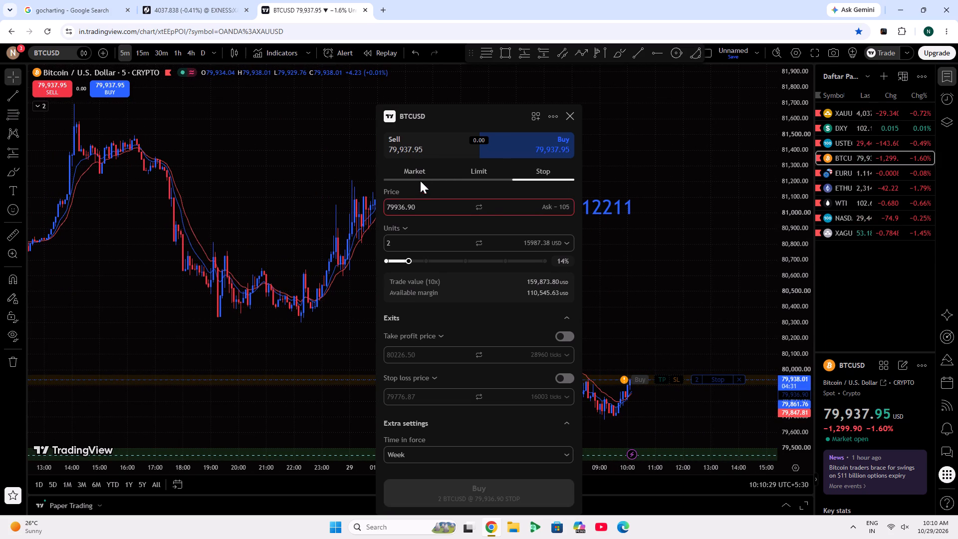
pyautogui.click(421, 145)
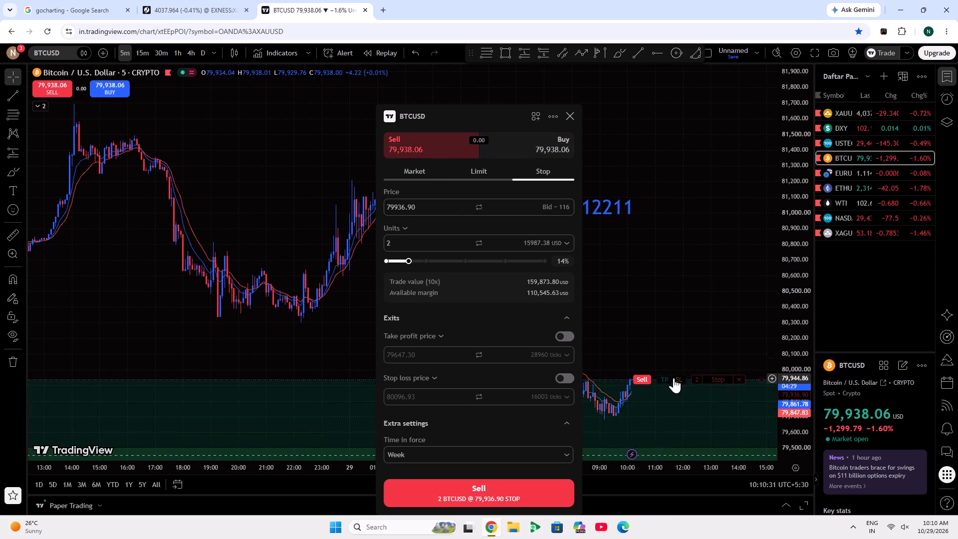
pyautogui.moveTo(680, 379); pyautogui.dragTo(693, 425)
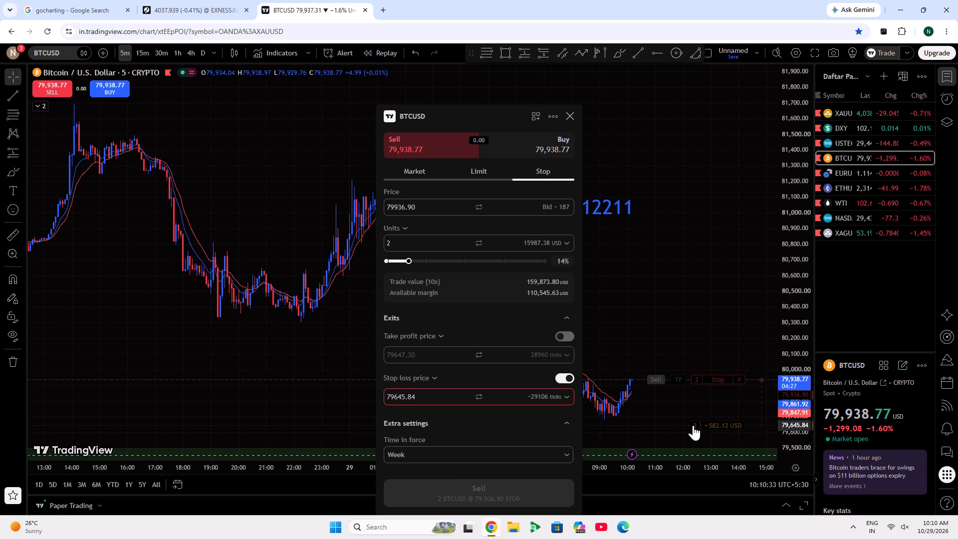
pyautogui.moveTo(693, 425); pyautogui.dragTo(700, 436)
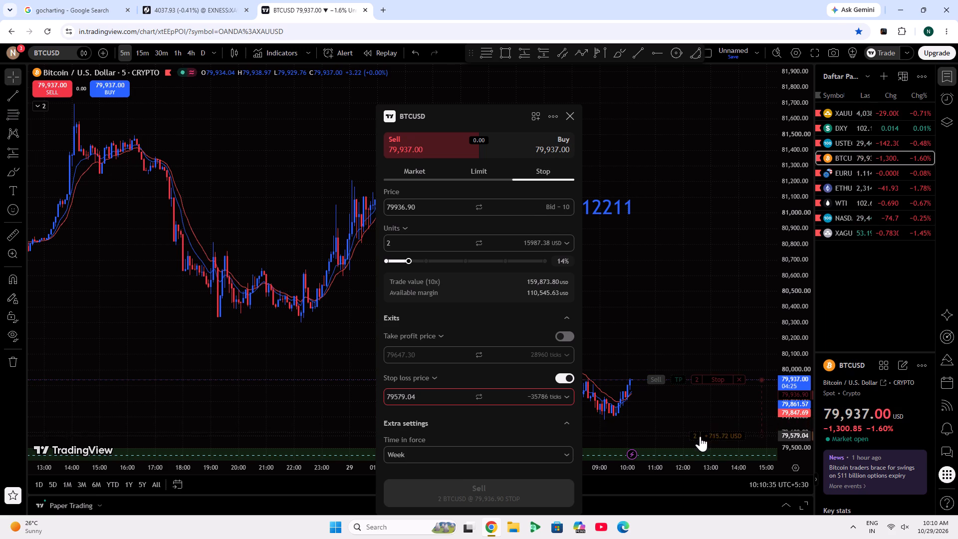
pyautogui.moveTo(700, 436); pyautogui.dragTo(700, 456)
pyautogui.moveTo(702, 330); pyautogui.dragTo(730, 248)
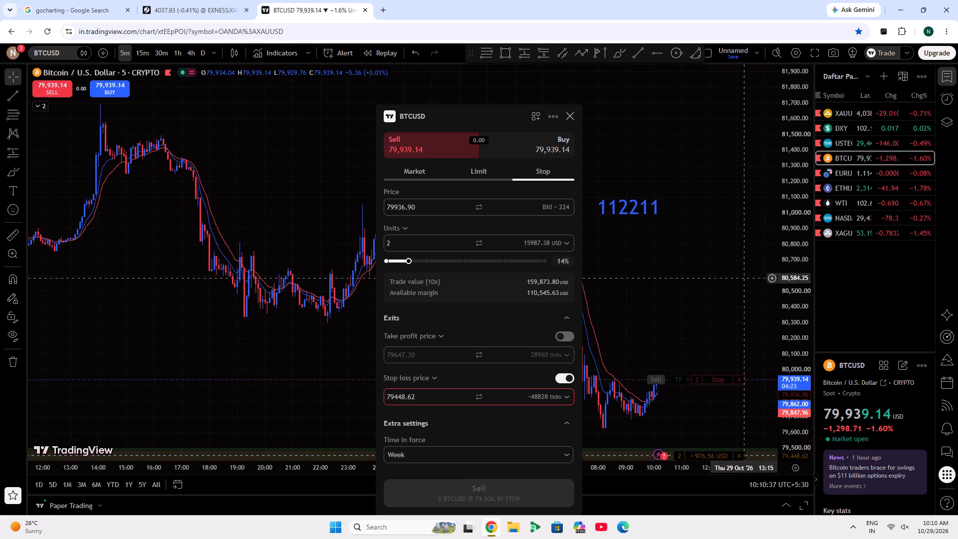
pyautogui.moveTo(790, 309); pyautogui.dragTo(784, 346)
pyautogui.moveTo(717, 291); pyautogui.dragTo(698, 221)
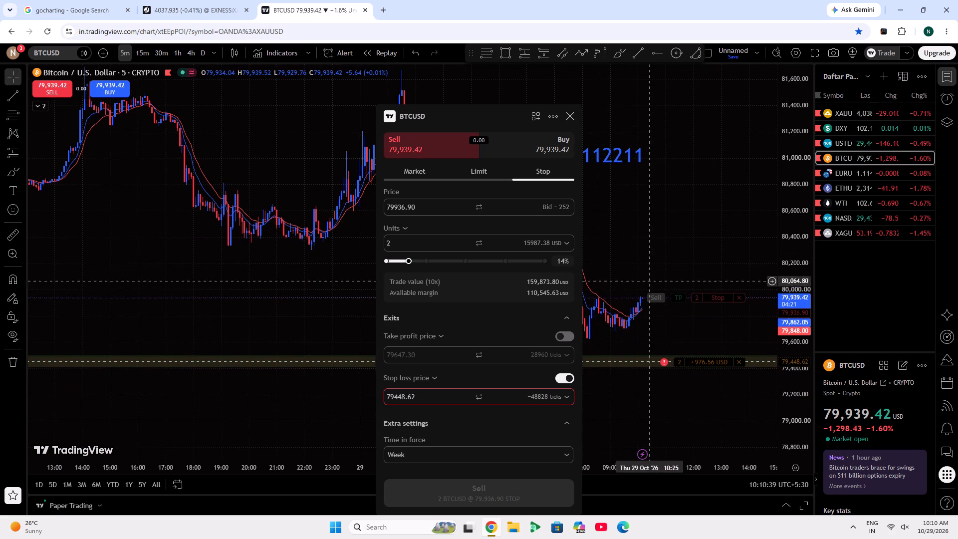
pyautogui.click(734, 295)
# Switch BTCUSD to the 15-minute timeframe and examine the recent price action above the green support zone.
pyautogui.moveTo(379, 209); pyautogui.dragTo(326, 267)
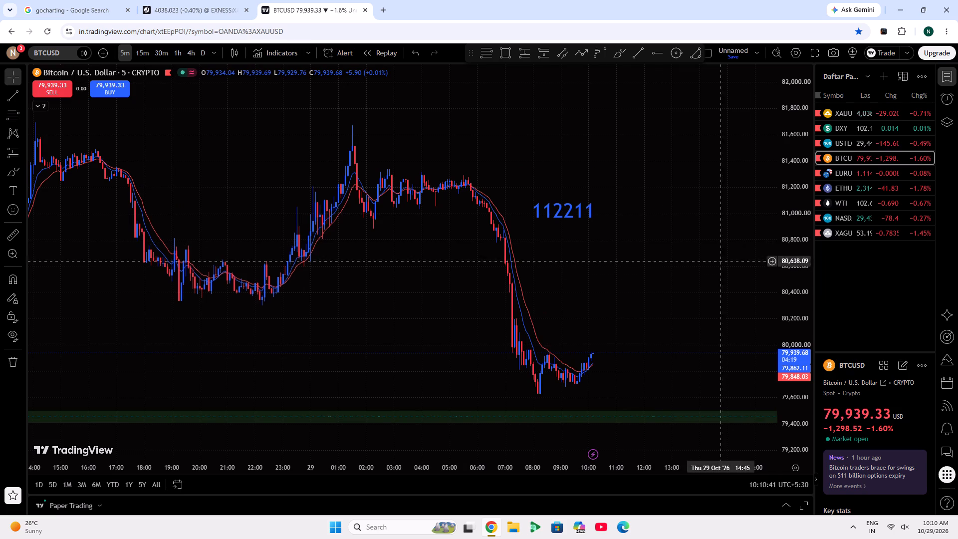
pyautogui.doubleClick(803, 280)
pyautogui.click(148, 49)
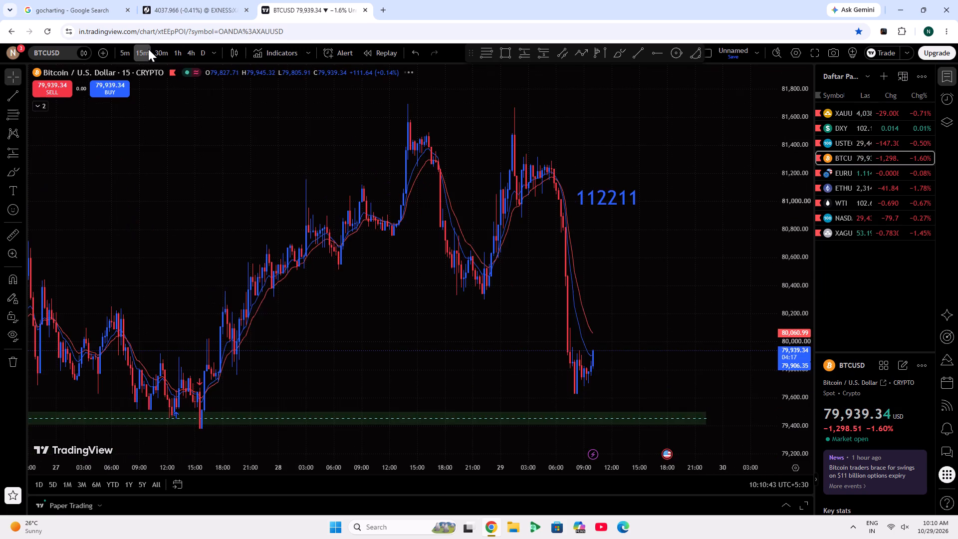
pyautogui.scroll(5, 521, 228)
pyautogui.scroll(-4, 520, 236)
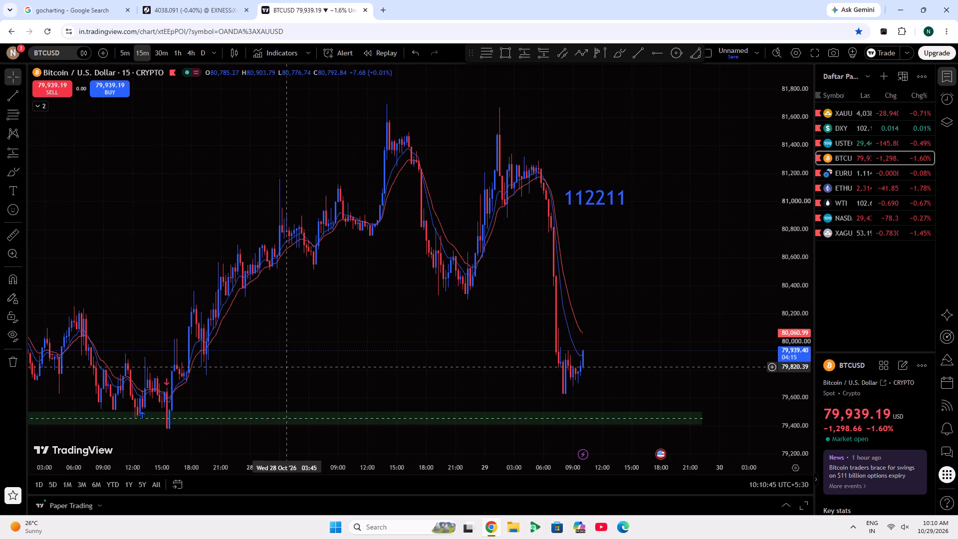
pyautogui.scroll(7, 638, 361)
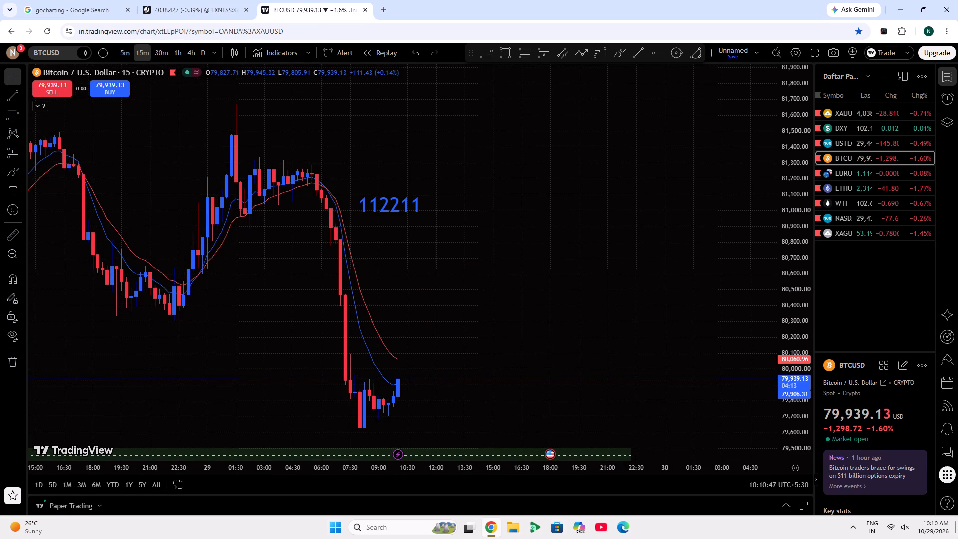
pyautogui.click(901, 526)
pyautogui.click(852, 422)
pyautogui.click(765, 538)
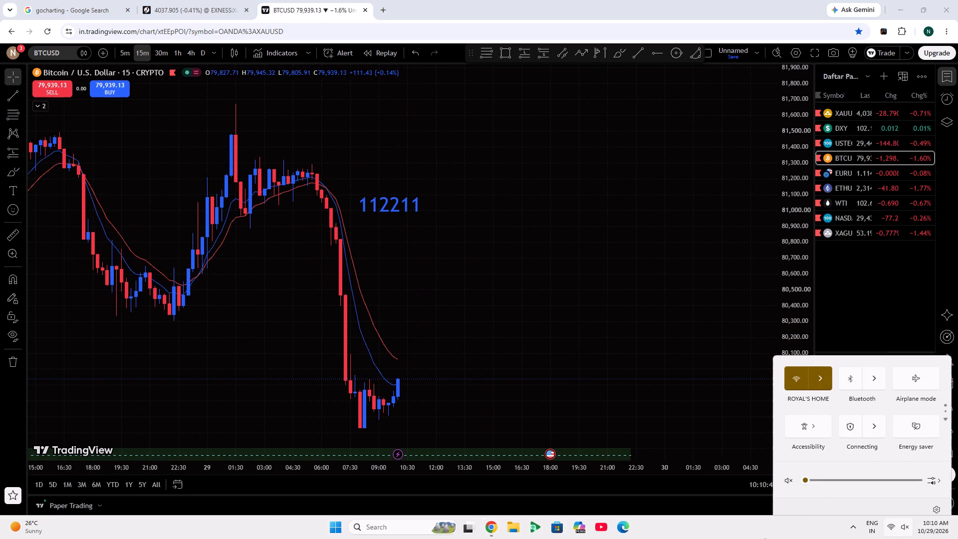
# Minimise the browser window and launch the PrimeXBT app from the desktop.
pyautogui.click(896, 0)
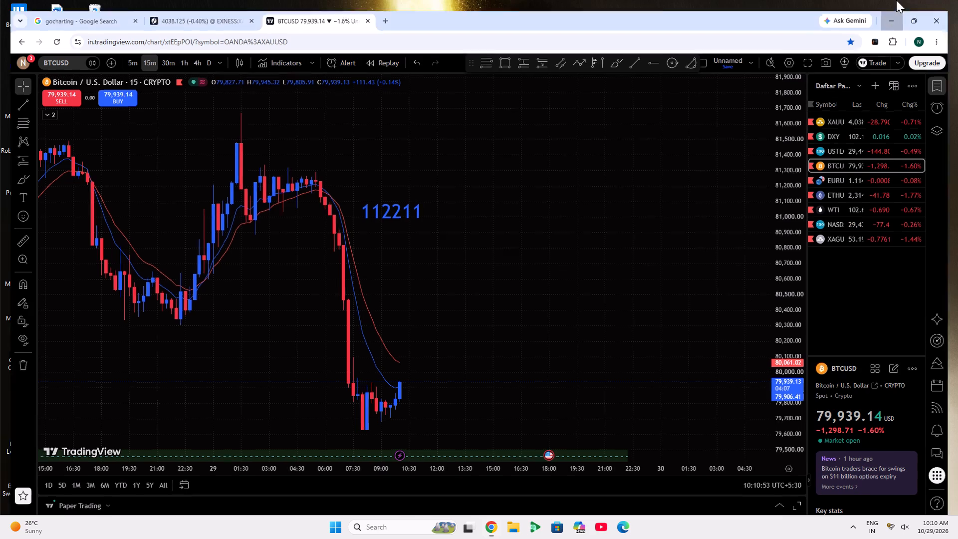
pyautogui.doubleClick(26, 185)
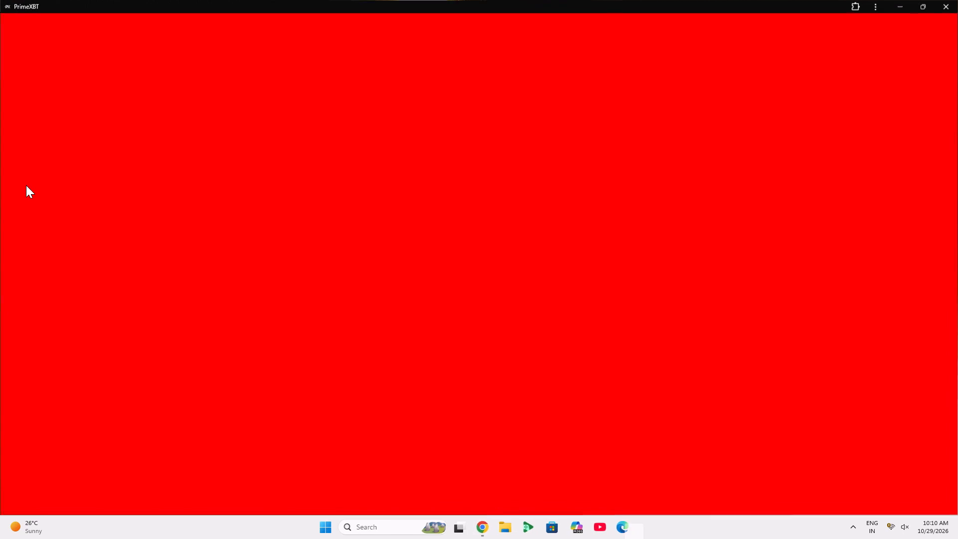